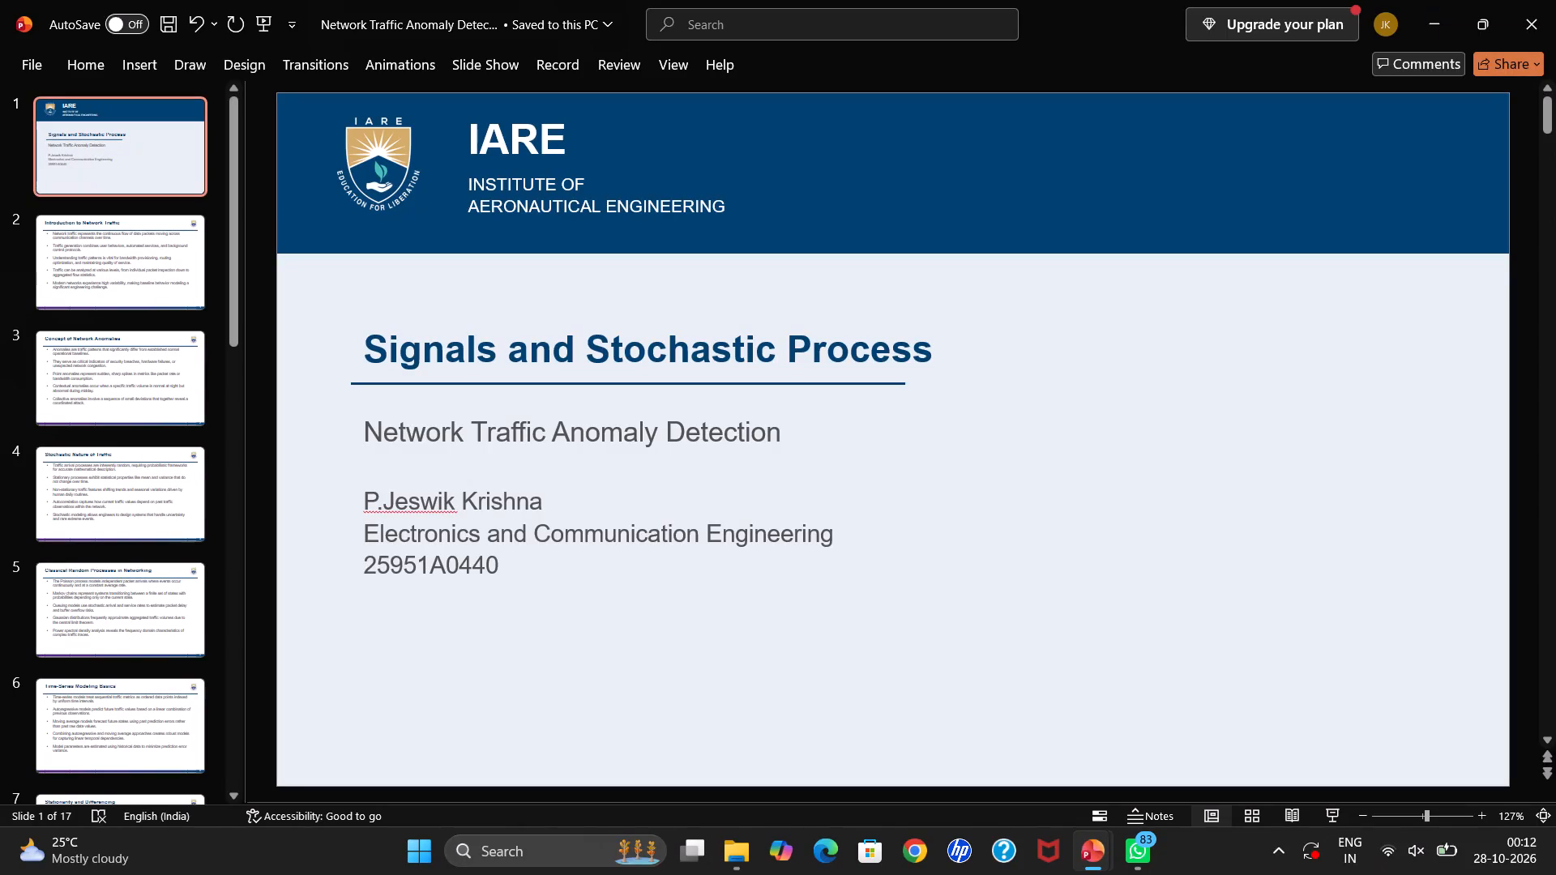
Open the slide show recording view from the beginning of the presentation.
{"action": "left_click", "coordinate": [553, 76]}
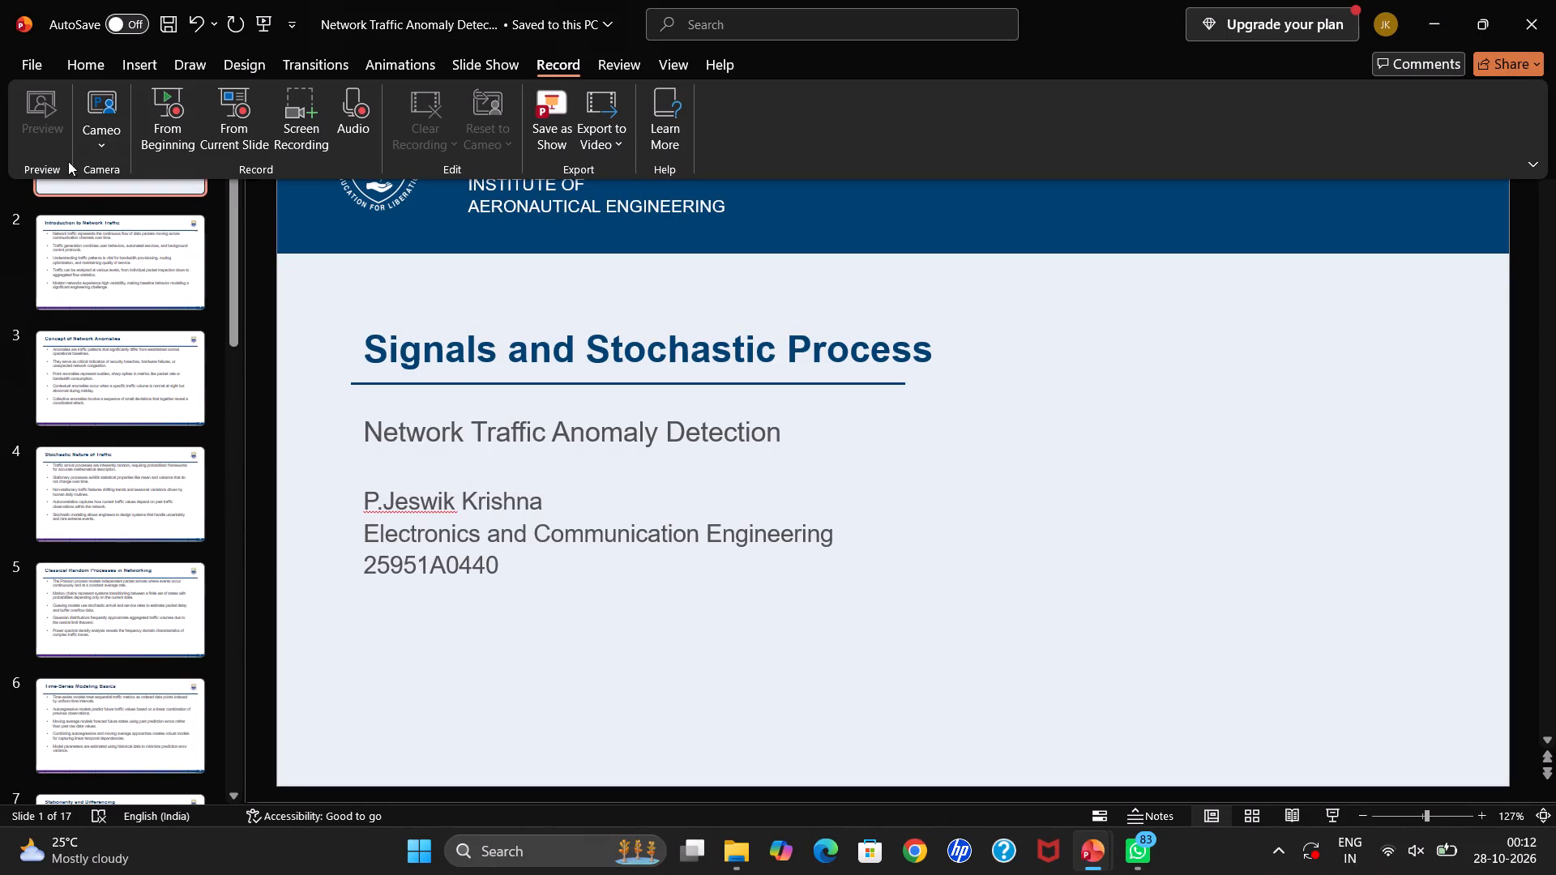
{"action": "left_click", "coordinate": [162, 100]}
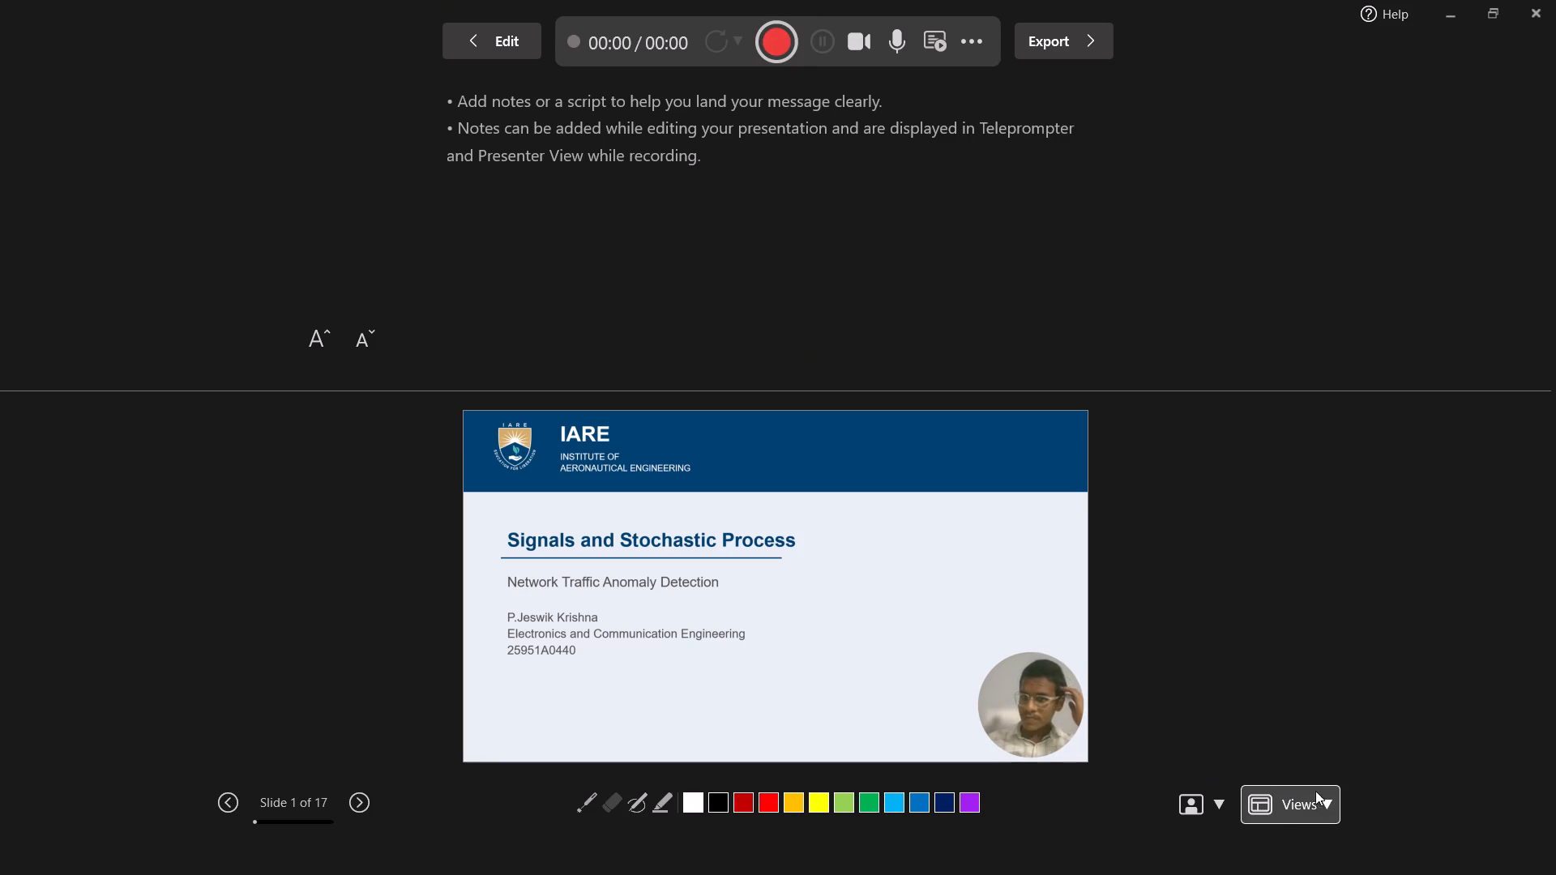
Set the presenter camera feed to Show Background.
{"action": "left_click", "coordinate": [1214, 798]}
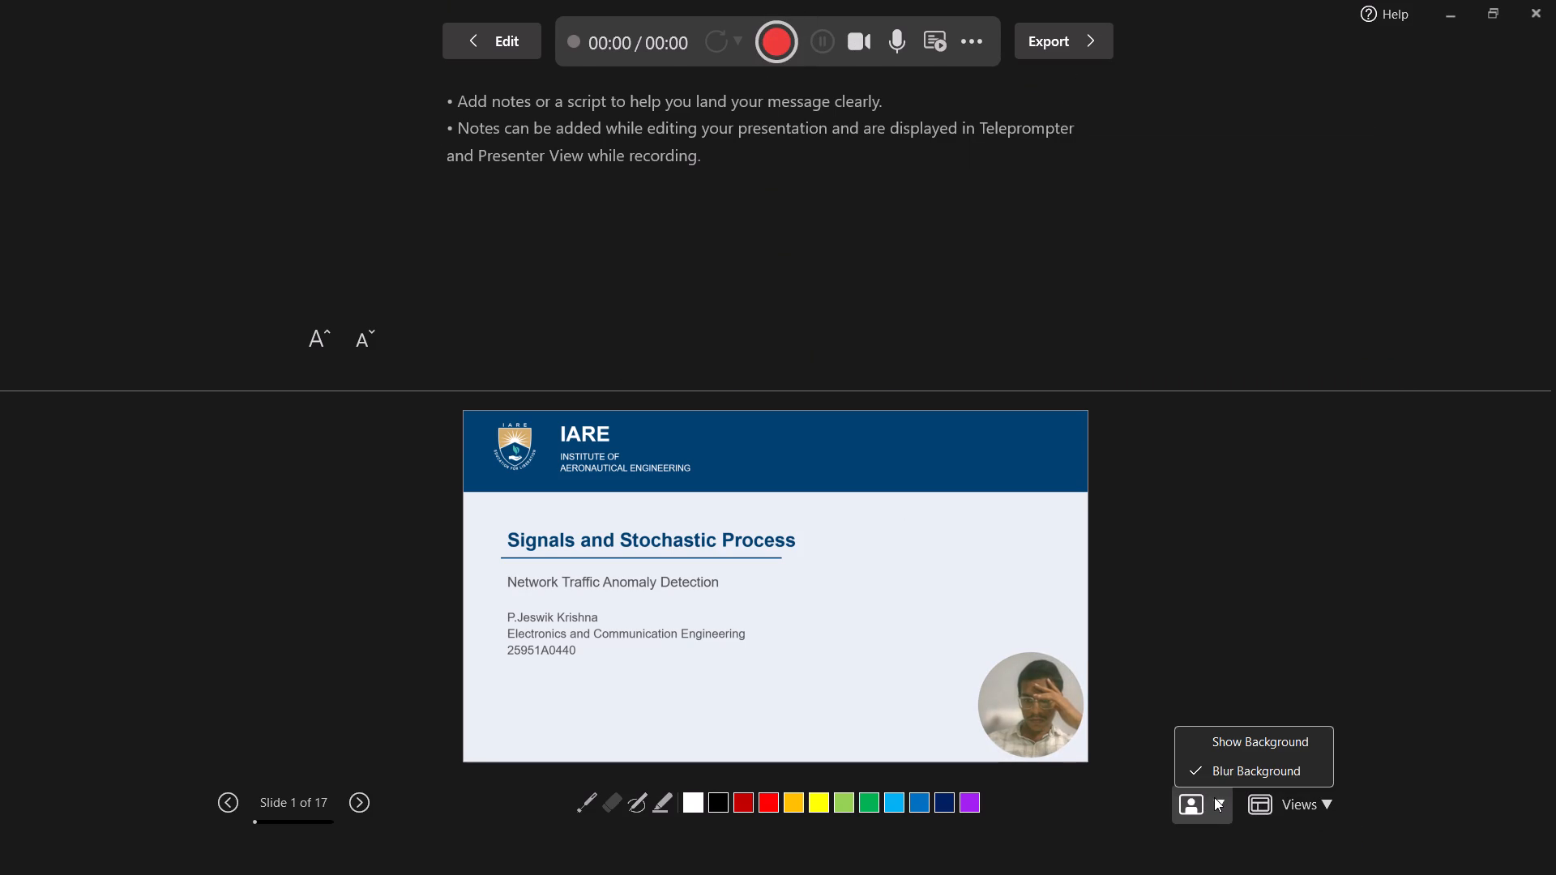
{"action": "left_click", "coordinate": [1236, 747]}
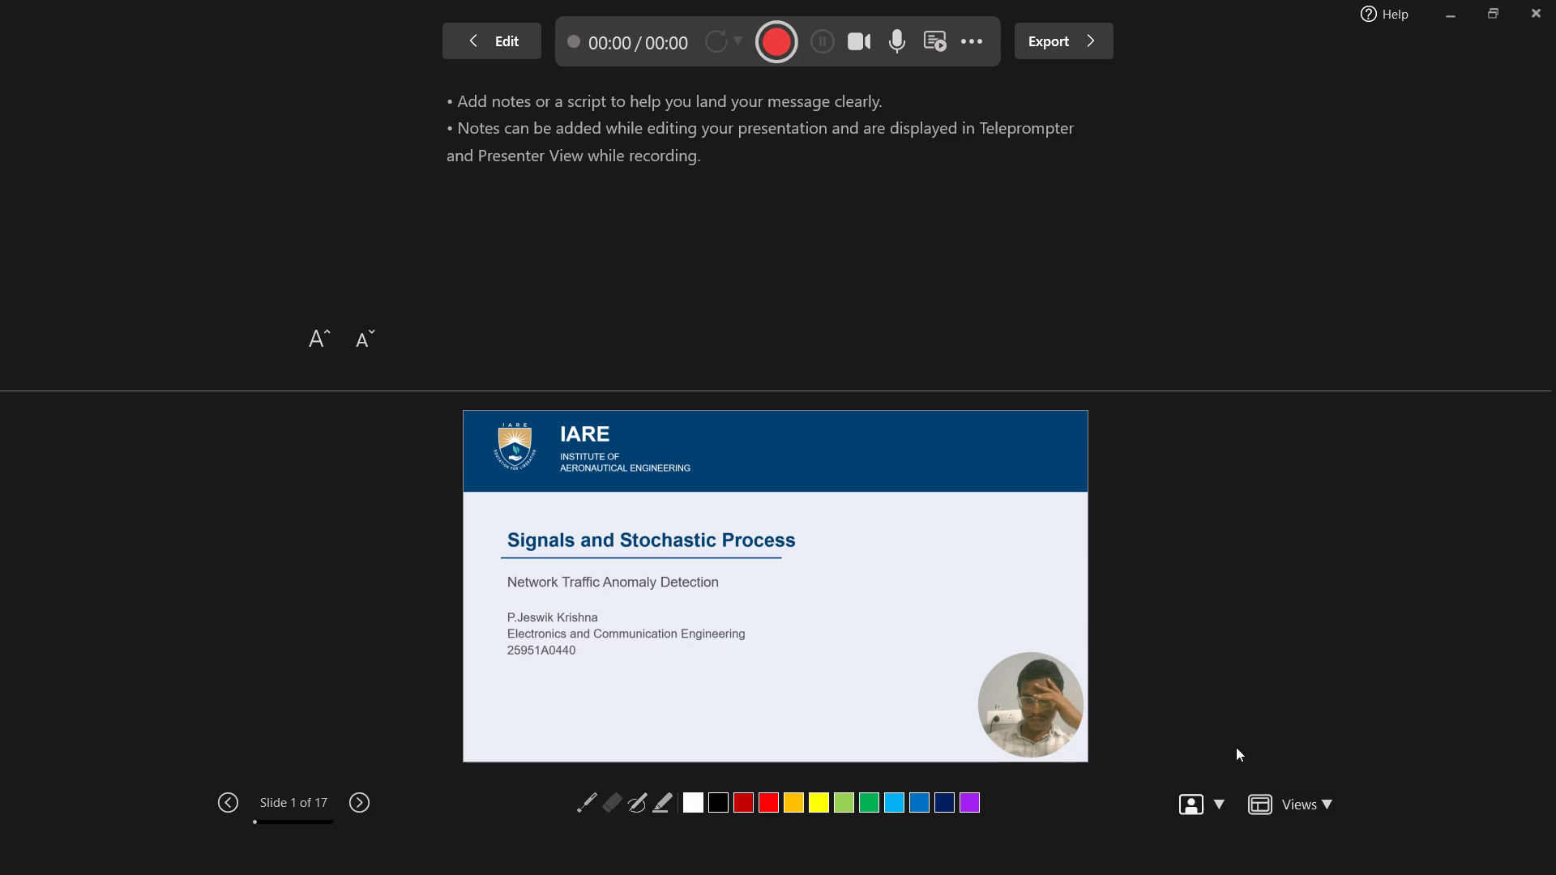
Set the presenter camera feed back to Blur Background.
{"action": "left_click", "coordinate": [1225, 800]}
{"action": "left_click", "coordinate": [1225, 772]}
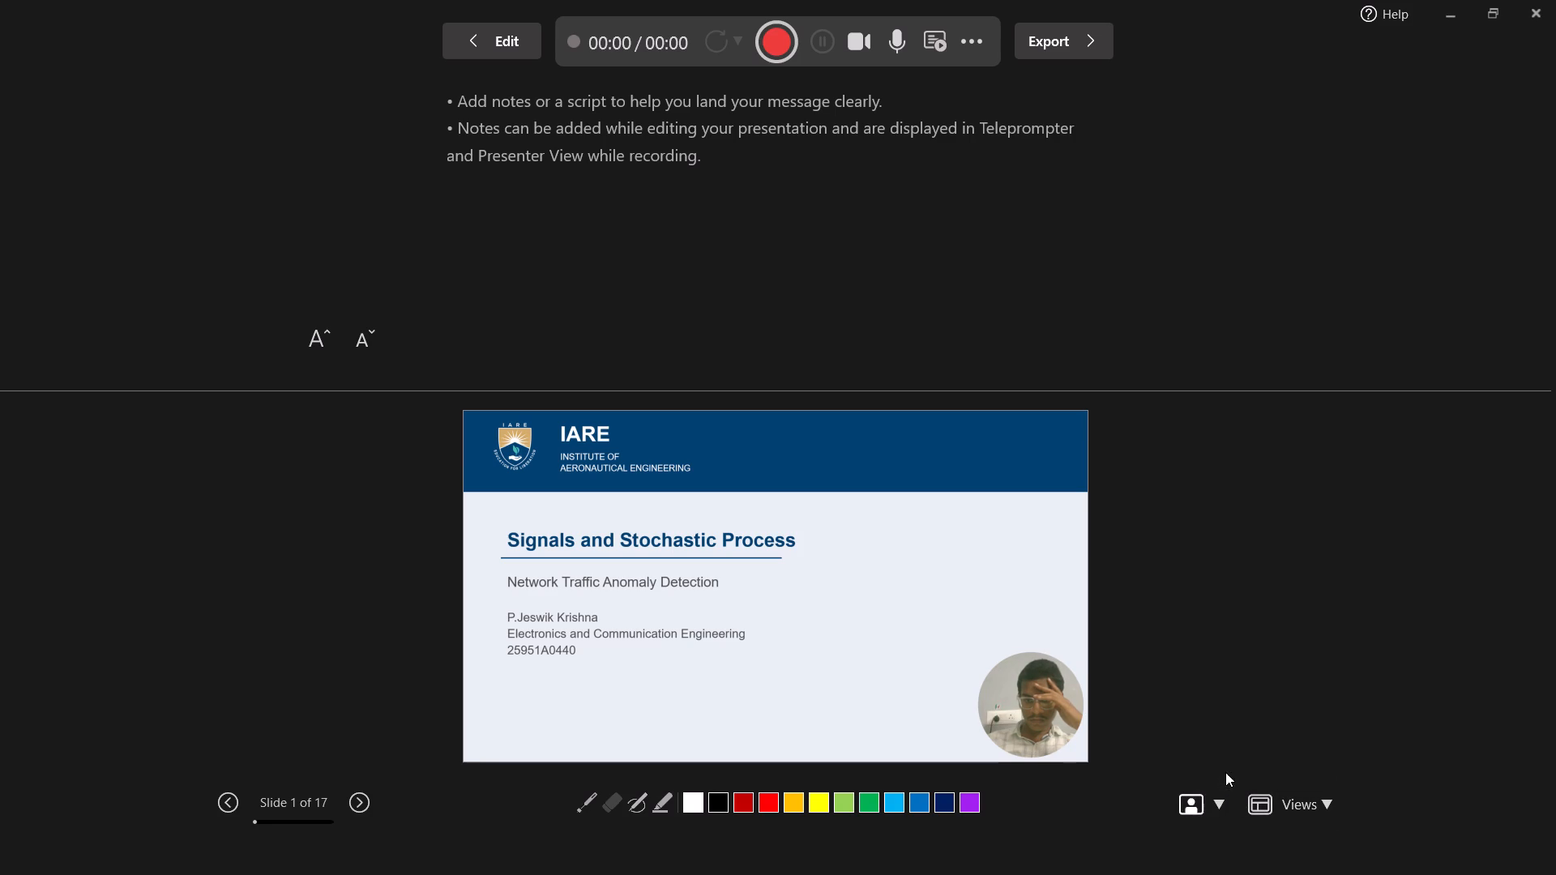
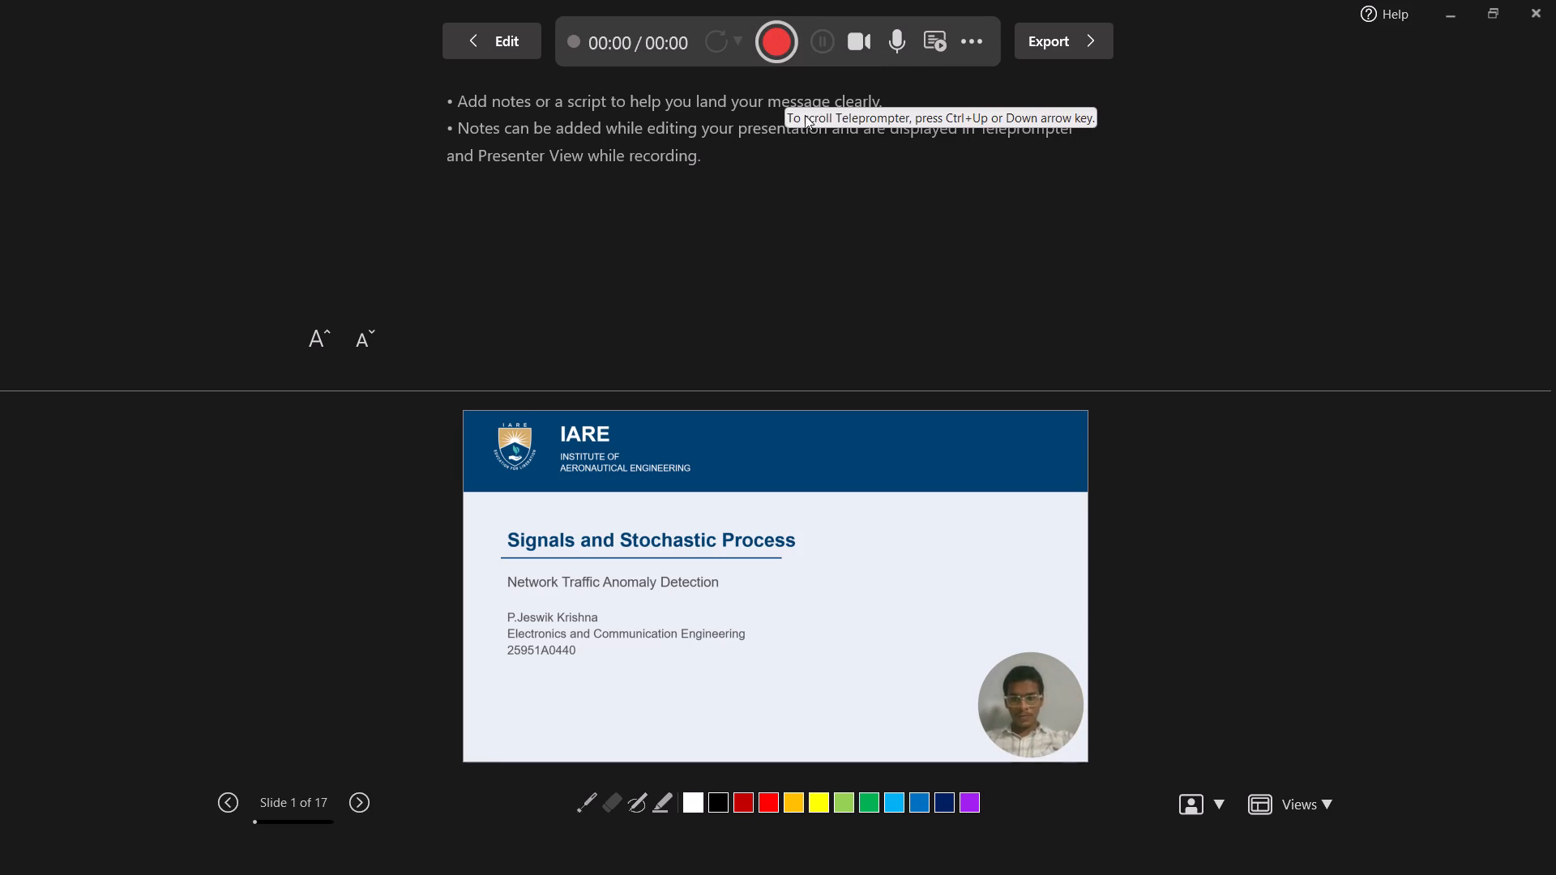
Record the title slide, advance to the Introduction to Network Traffic slide while recording, and stop the recording there.
{"action": "left_click", "coordinate": [769, 35]}
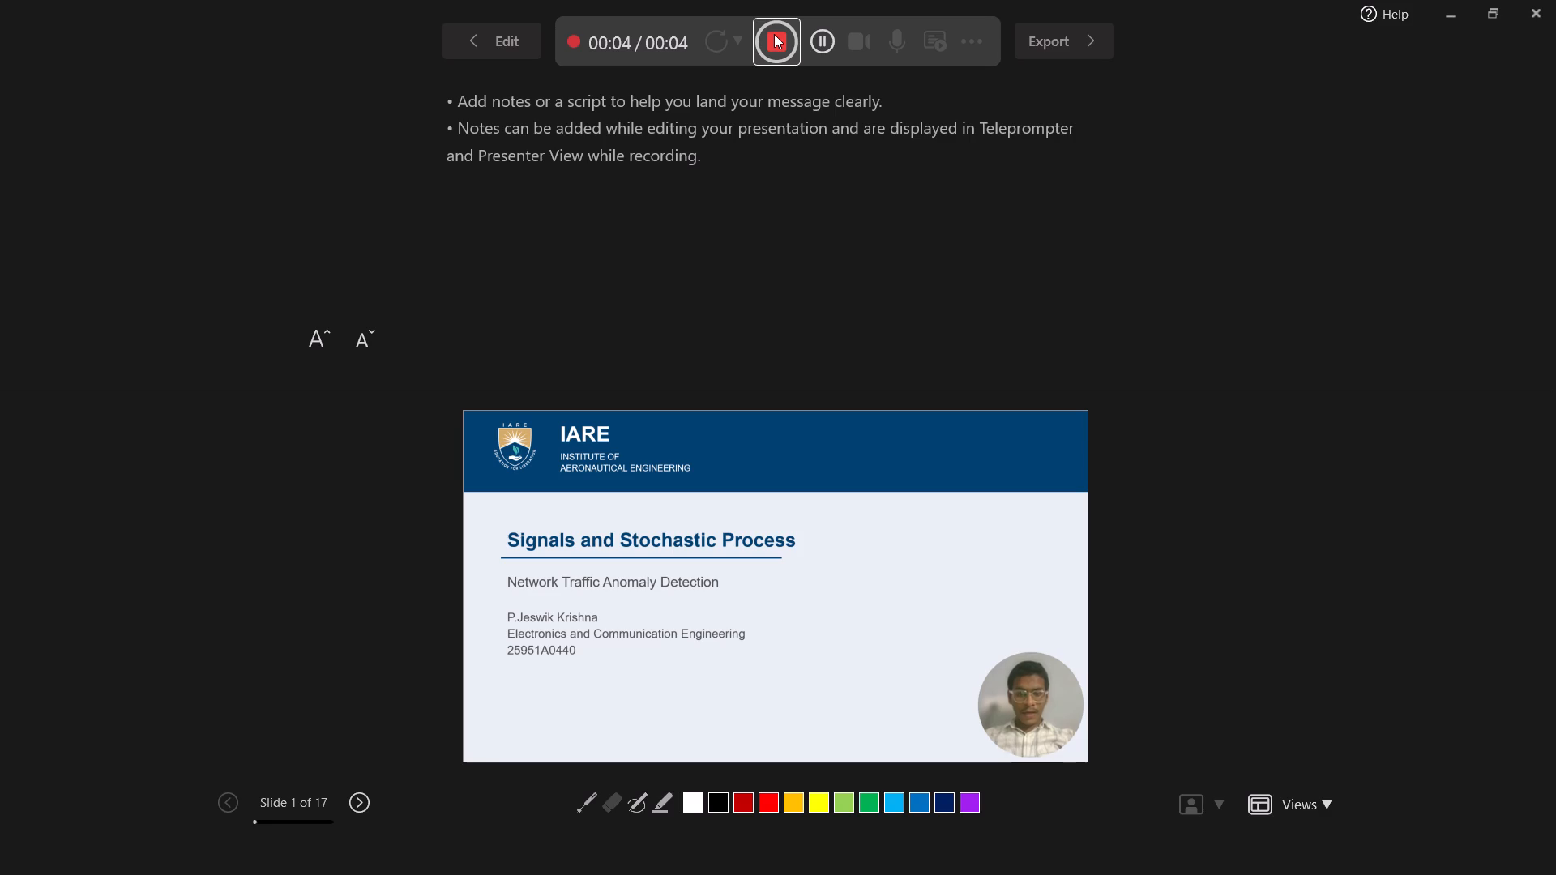
{"action": "key", "text": "Right"}
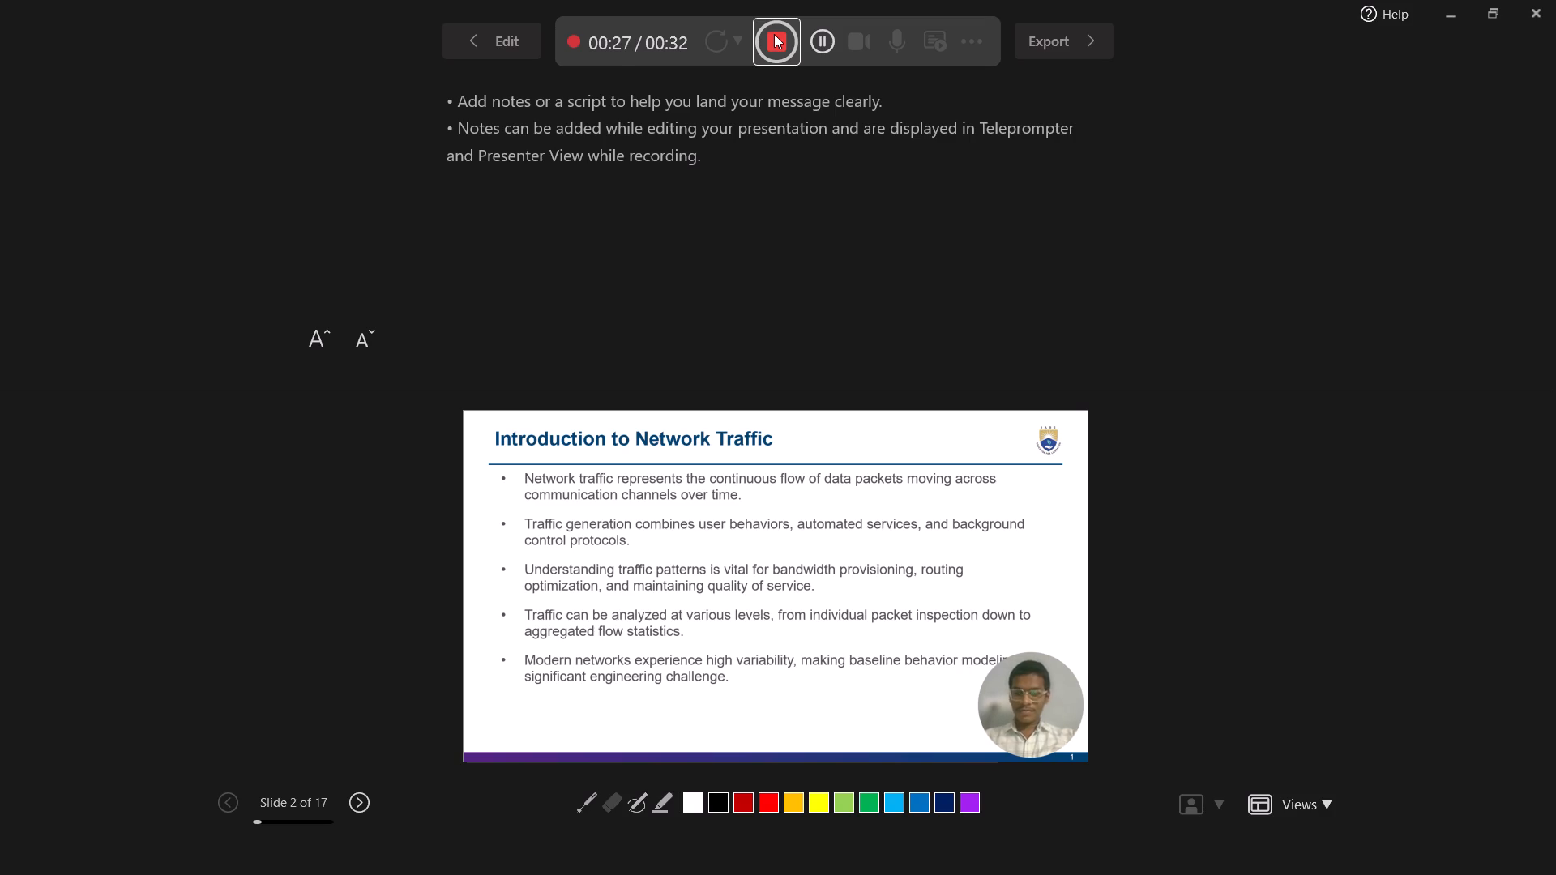
{"action": "left_click", "coordinate": [824, 43]}
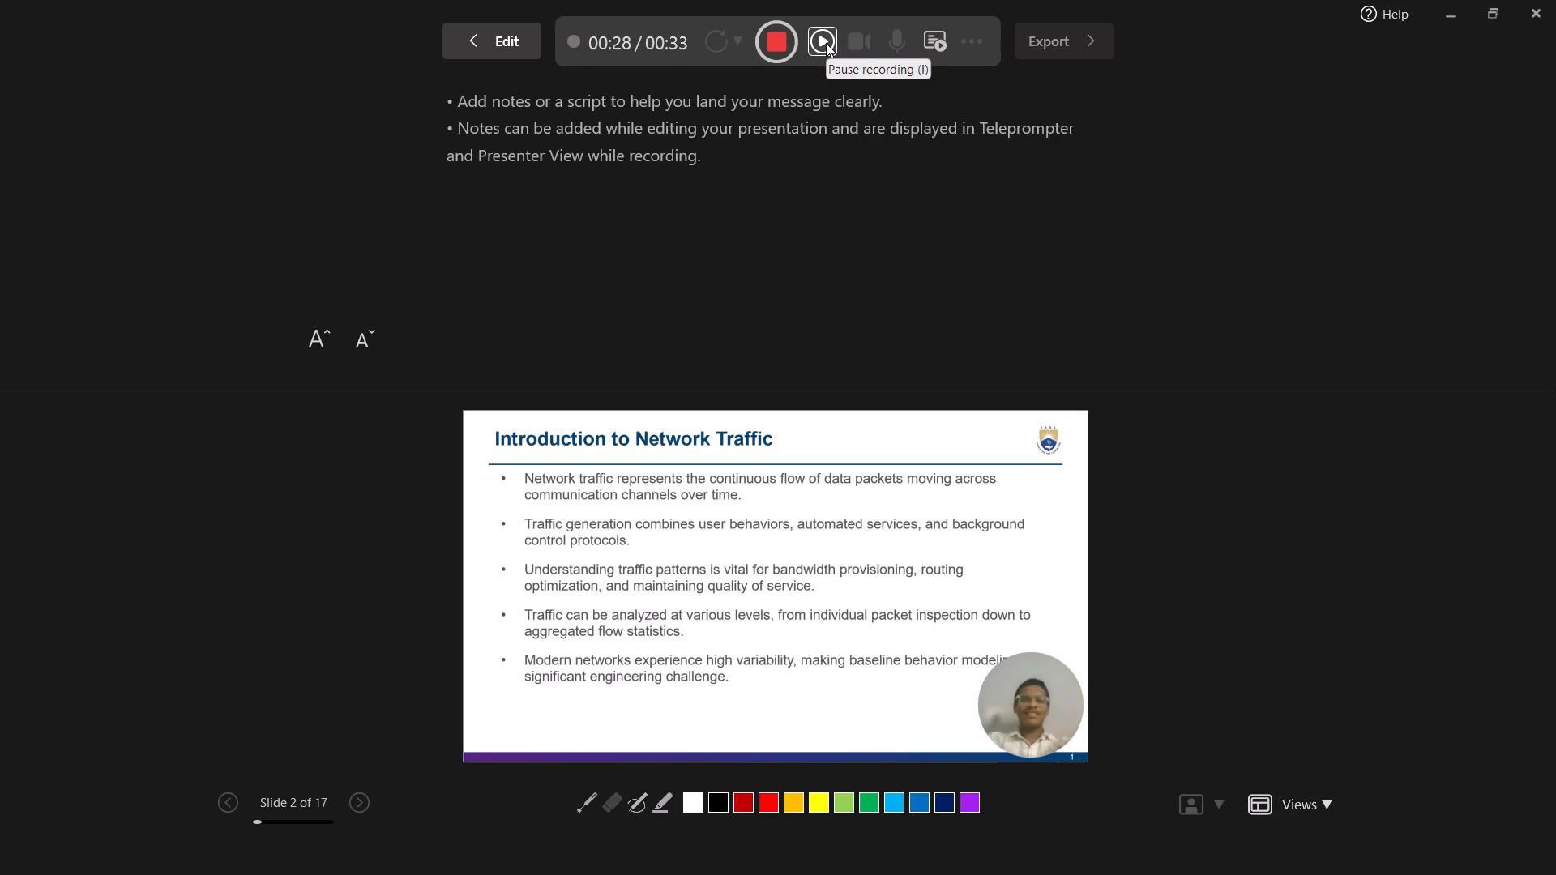
{"action": "left_click", "coordinate": [780, 41]}
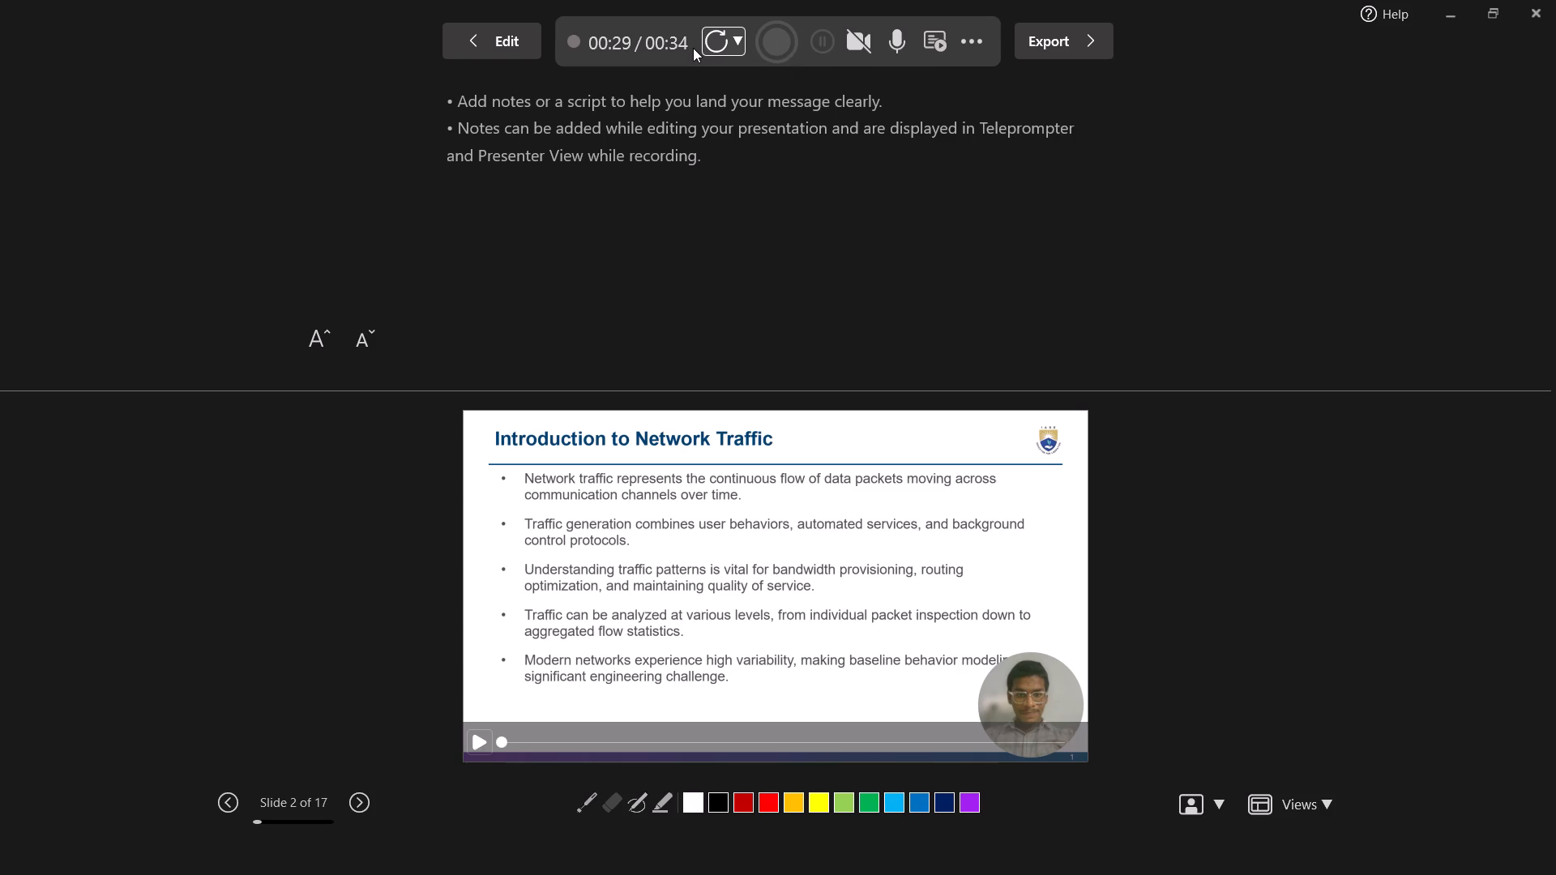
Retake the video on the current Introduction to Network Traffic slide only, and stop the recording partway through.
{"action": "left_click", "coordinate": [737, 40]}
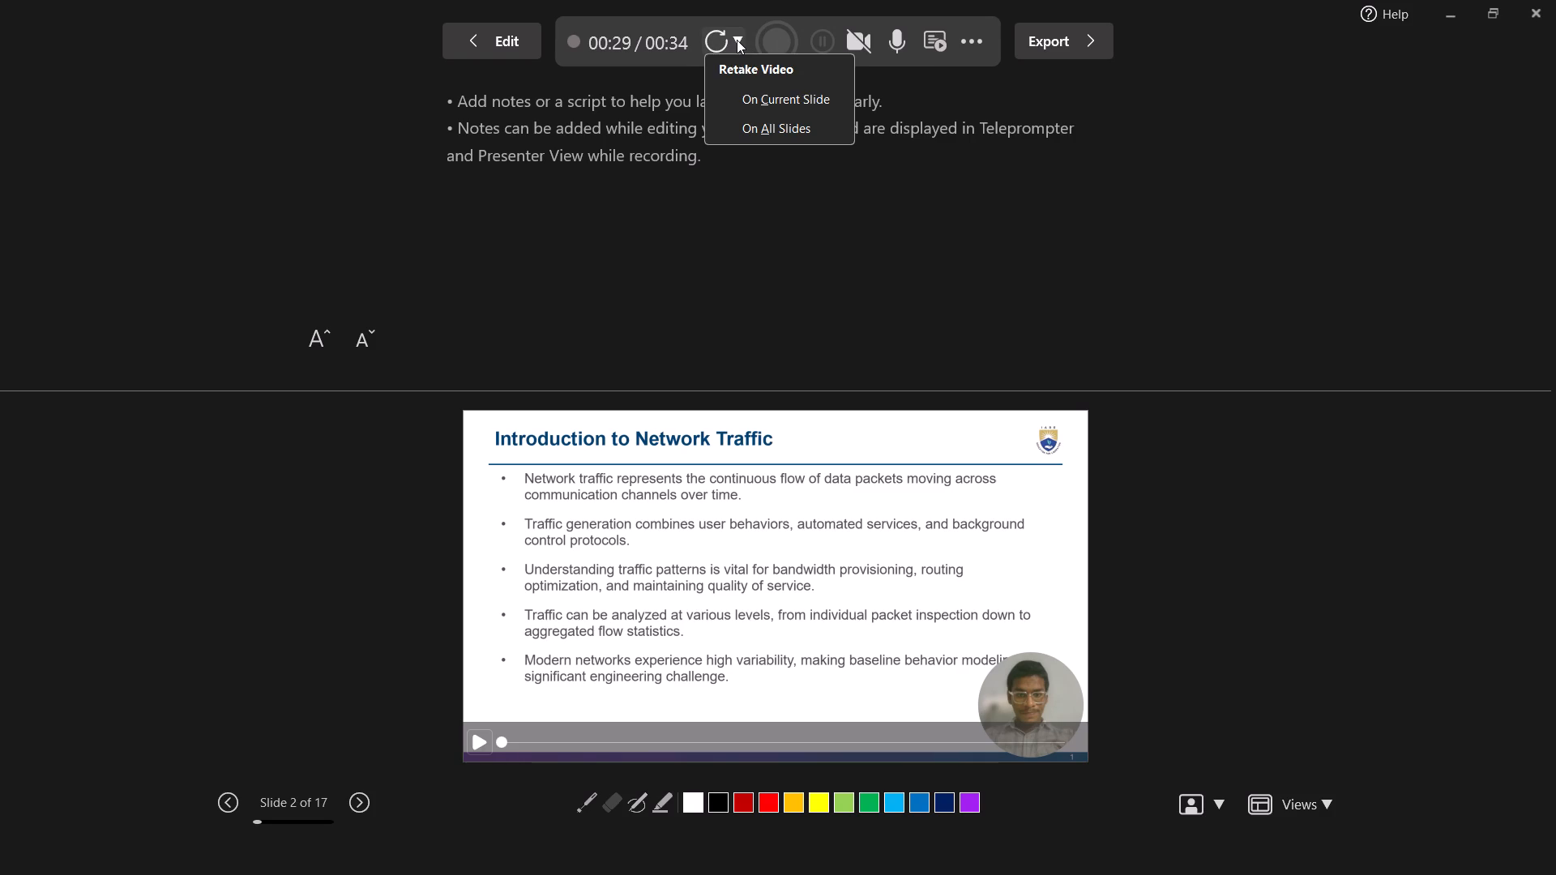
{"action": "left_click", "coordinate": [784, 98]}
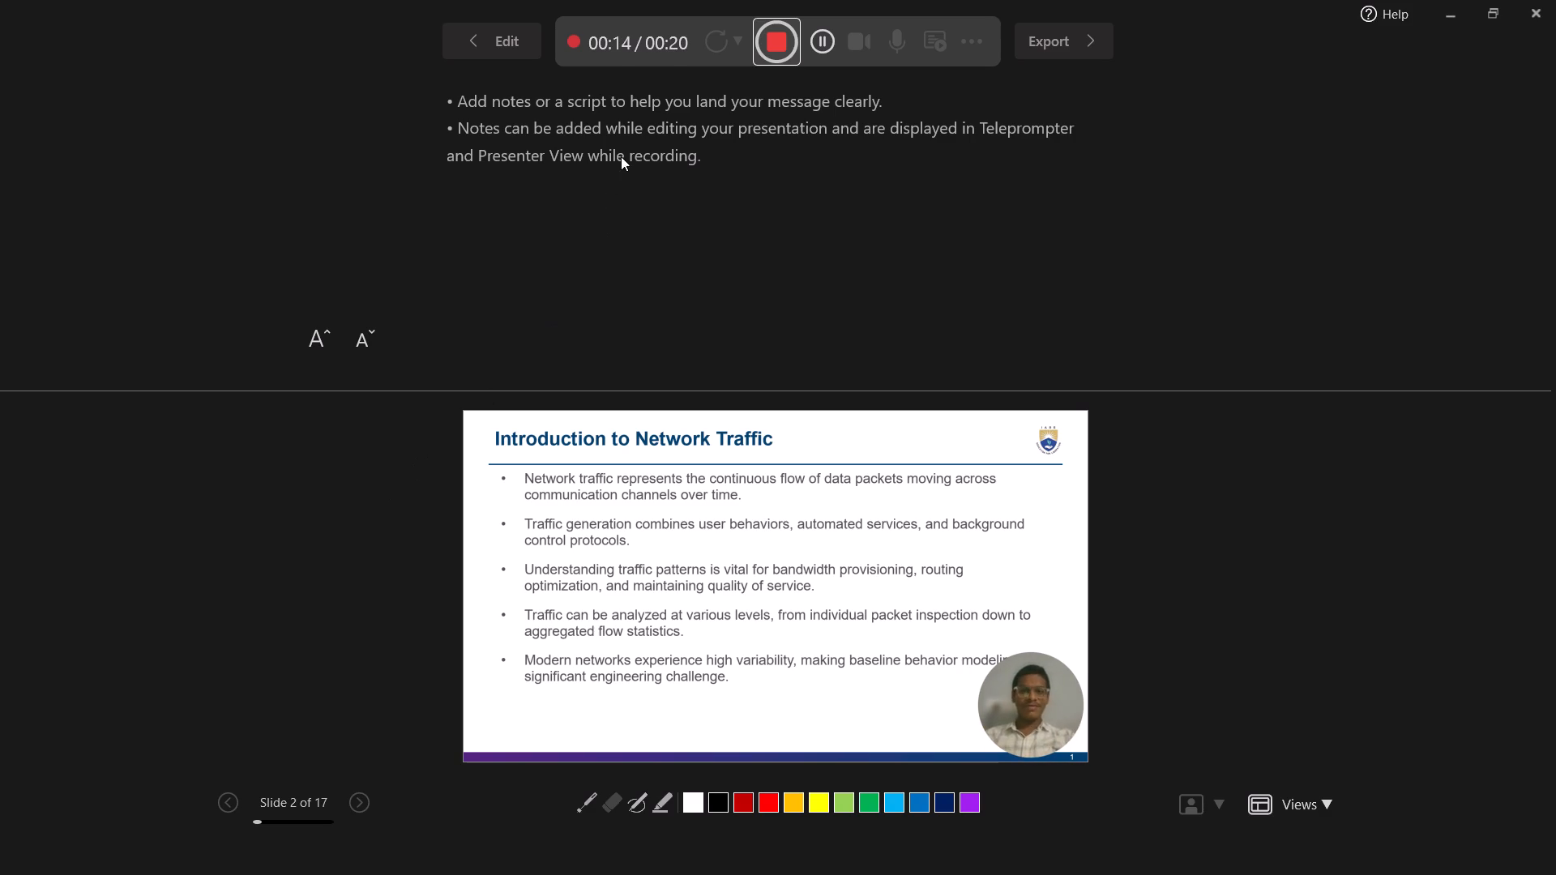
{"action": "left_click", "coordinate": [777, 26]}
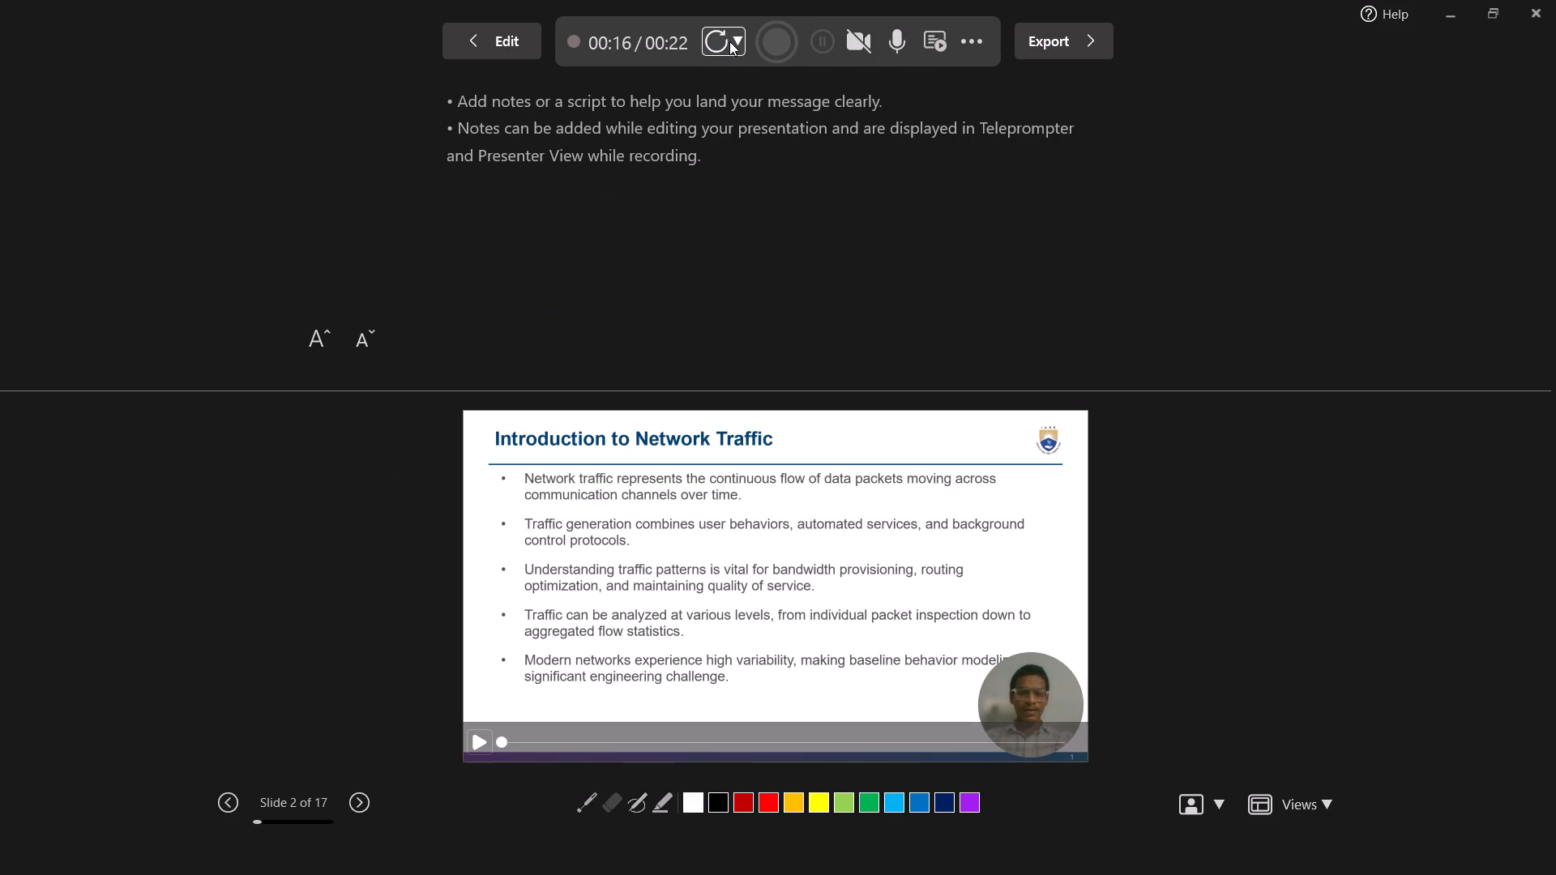
Retake the video once more on the current Introduction to Network Traffic slide only.
{"action": "left_click", "coordinate": [730, 41]}
{"action": "left_click", "coordinate": [763, 95]}
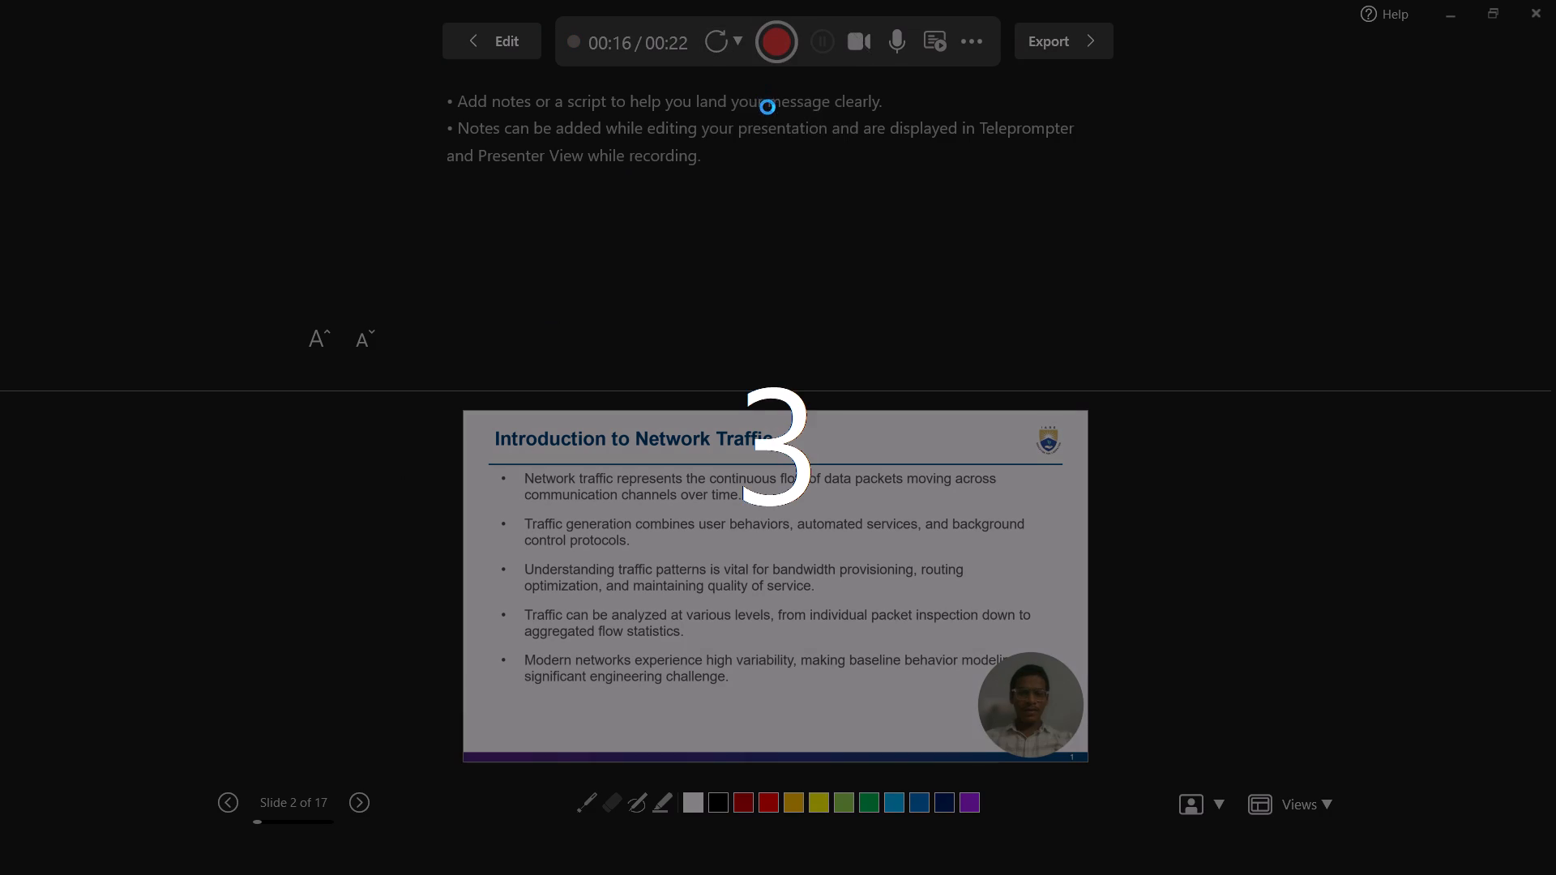
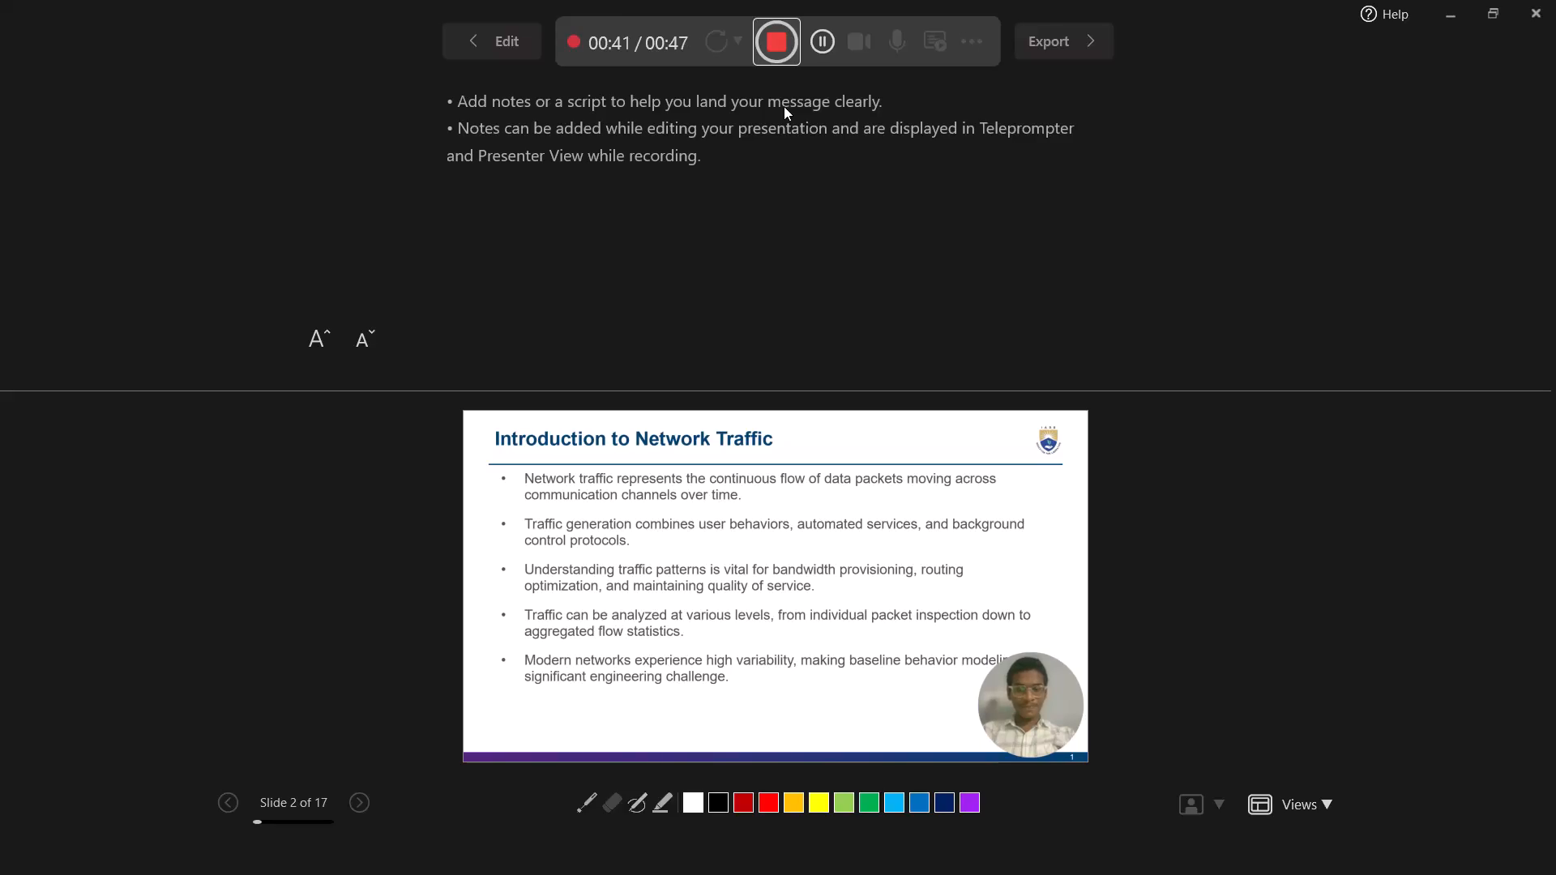
Try to advance past the Introduction to Network Traffic slide while recording, and stop its retake there.
{"action": "key", "text": "Right"}
{"action": "key", "text": "Right"}
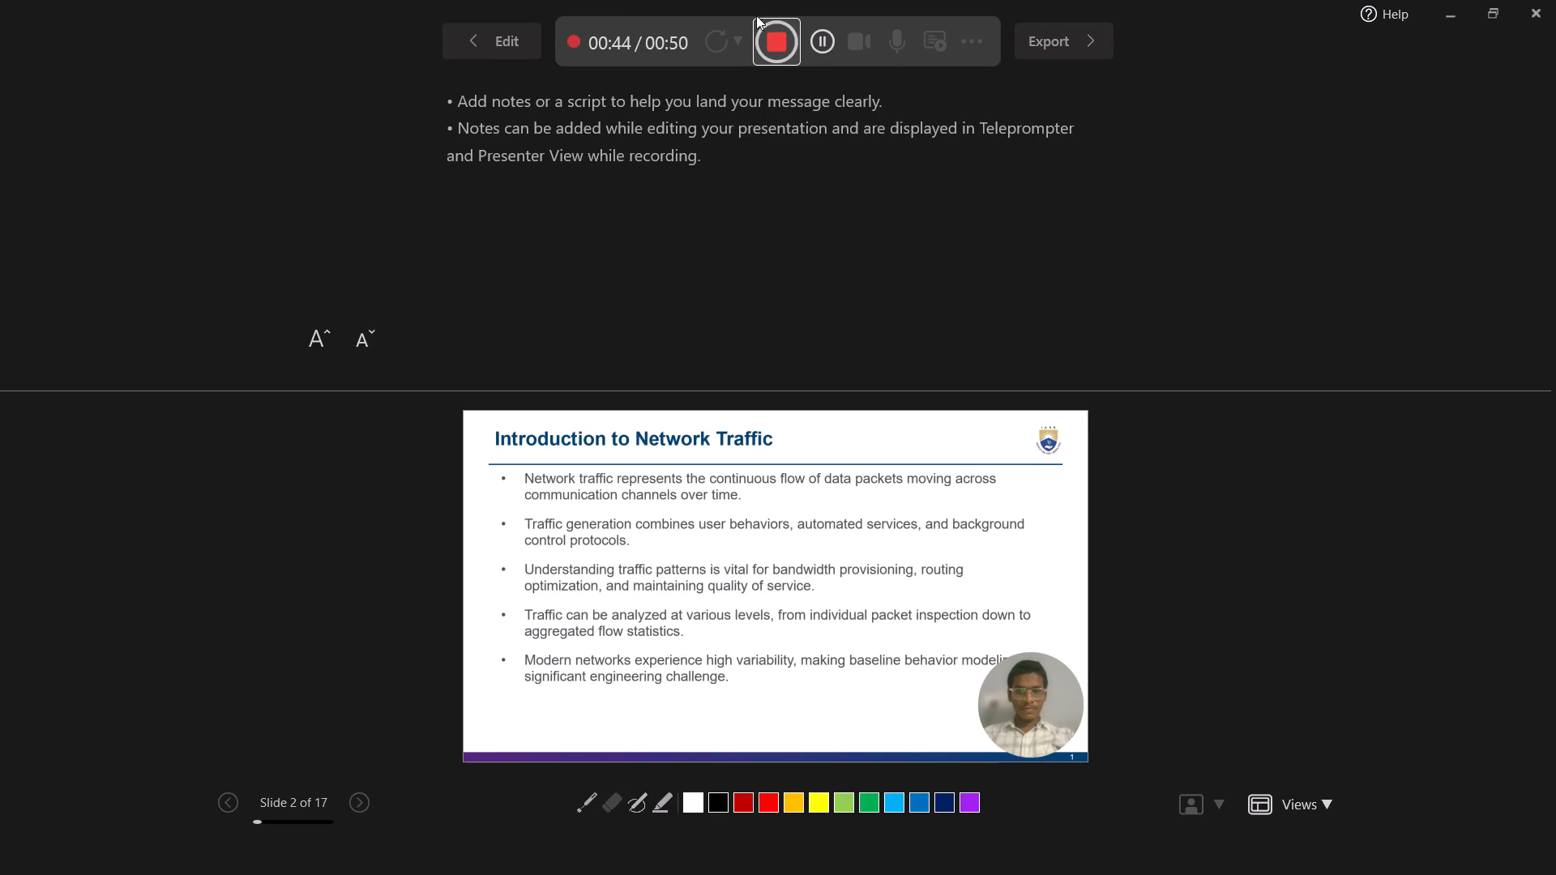
{"action": "left_click", "coordinate": [780, 37]}
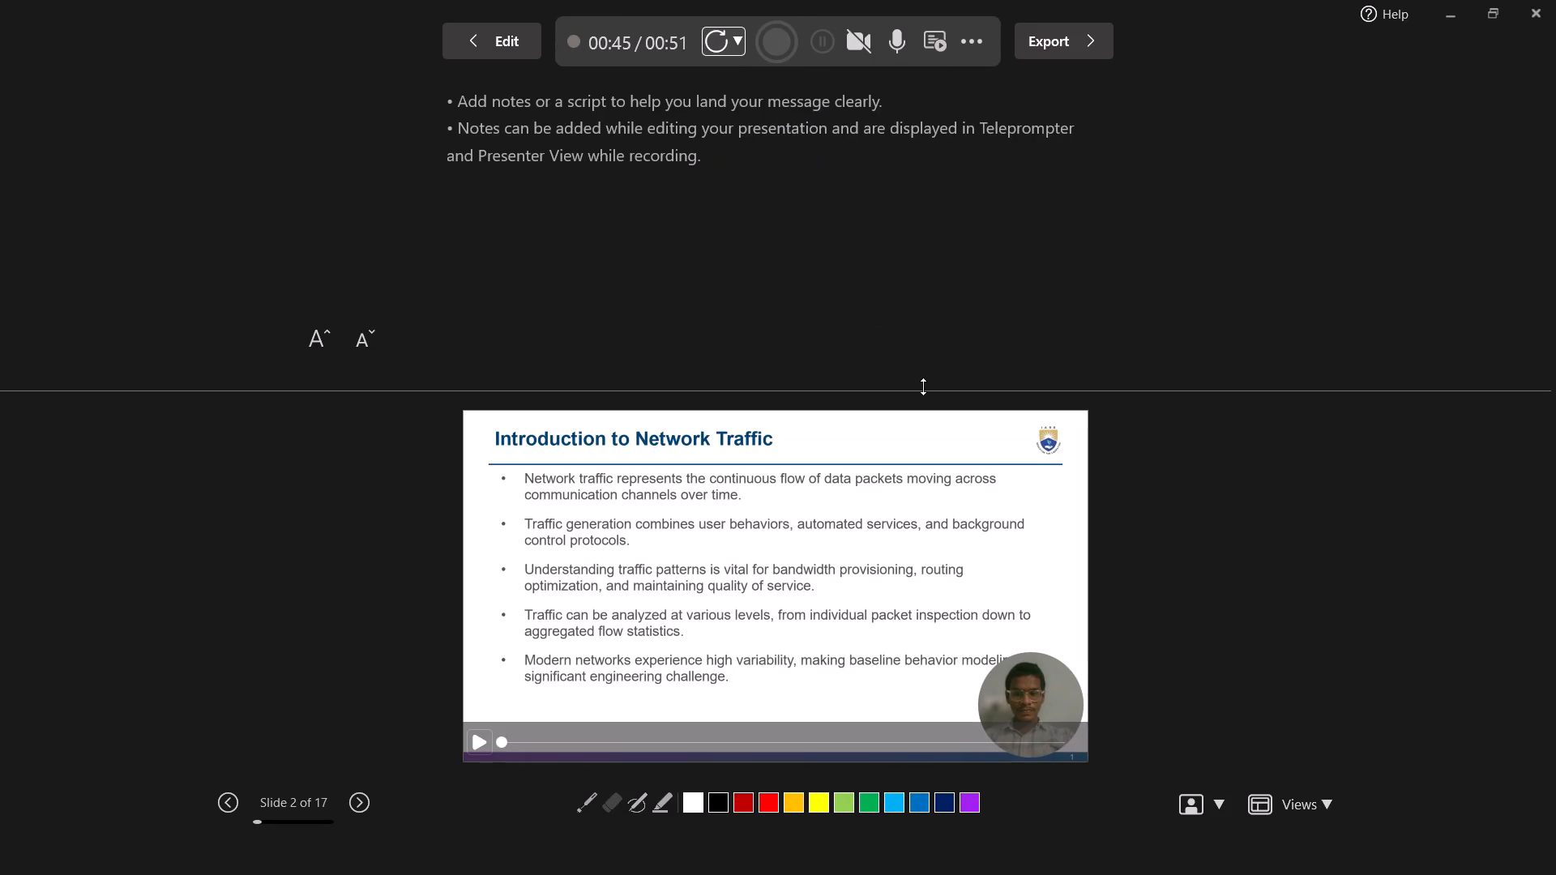
Go to the Concept of Network Anomalies slide and start recording it with the camera feed.
{"action": "key", "text": "Right"}
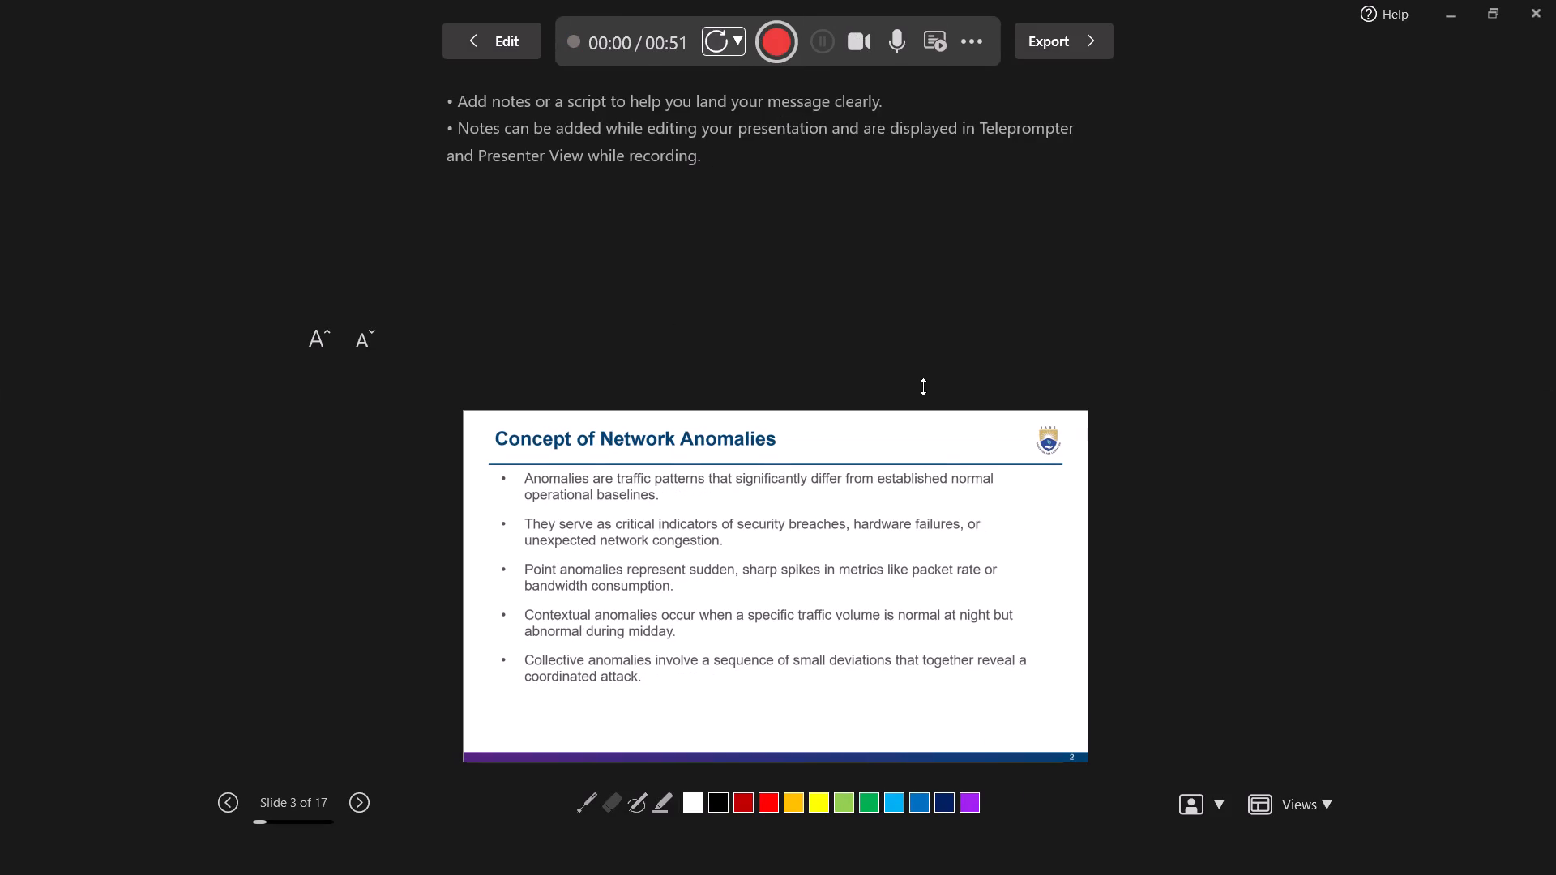
{"action": "left_click", "coordinate": [780, 36]}
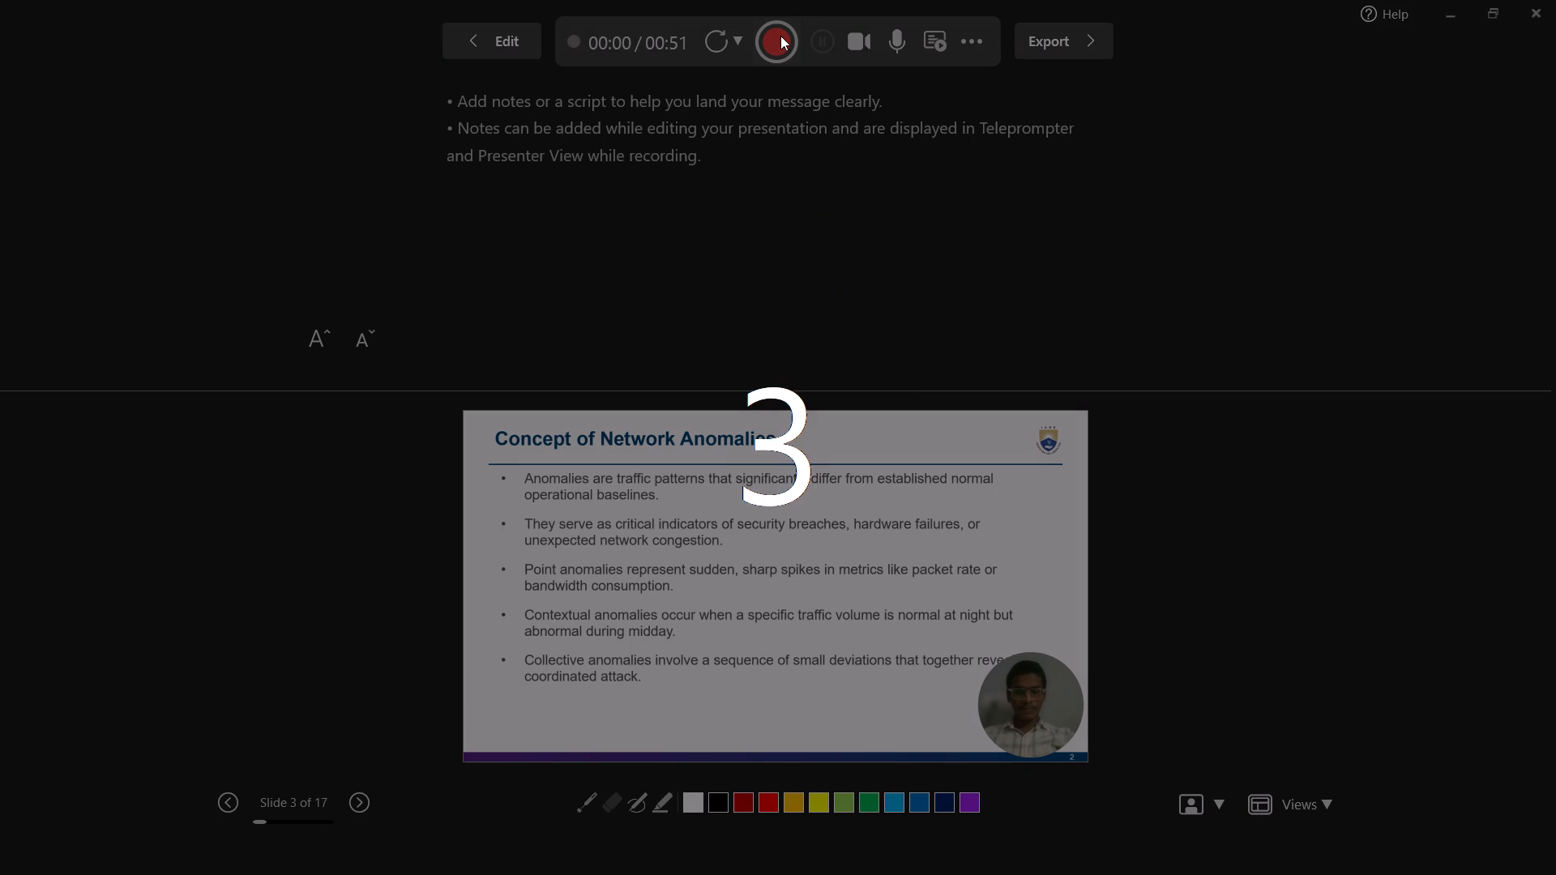
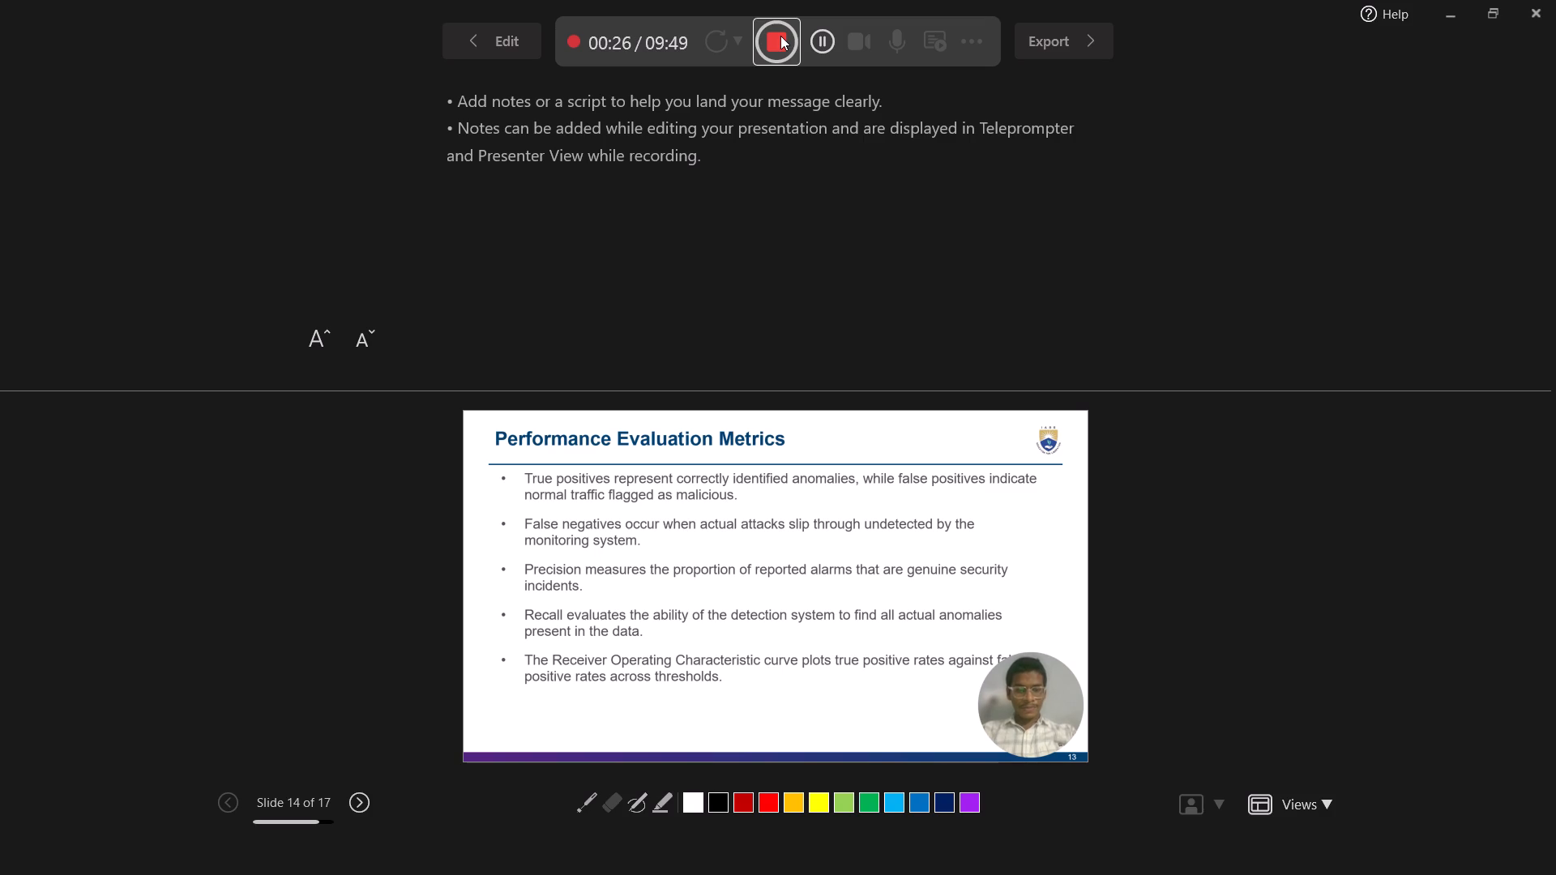
Continue recording from Performance Evaluation Metrics through the Engineering Challenges, Summary and Future Trends and Thank You slides, stopping on the last one.
{"action": "key", "text": "Right"}
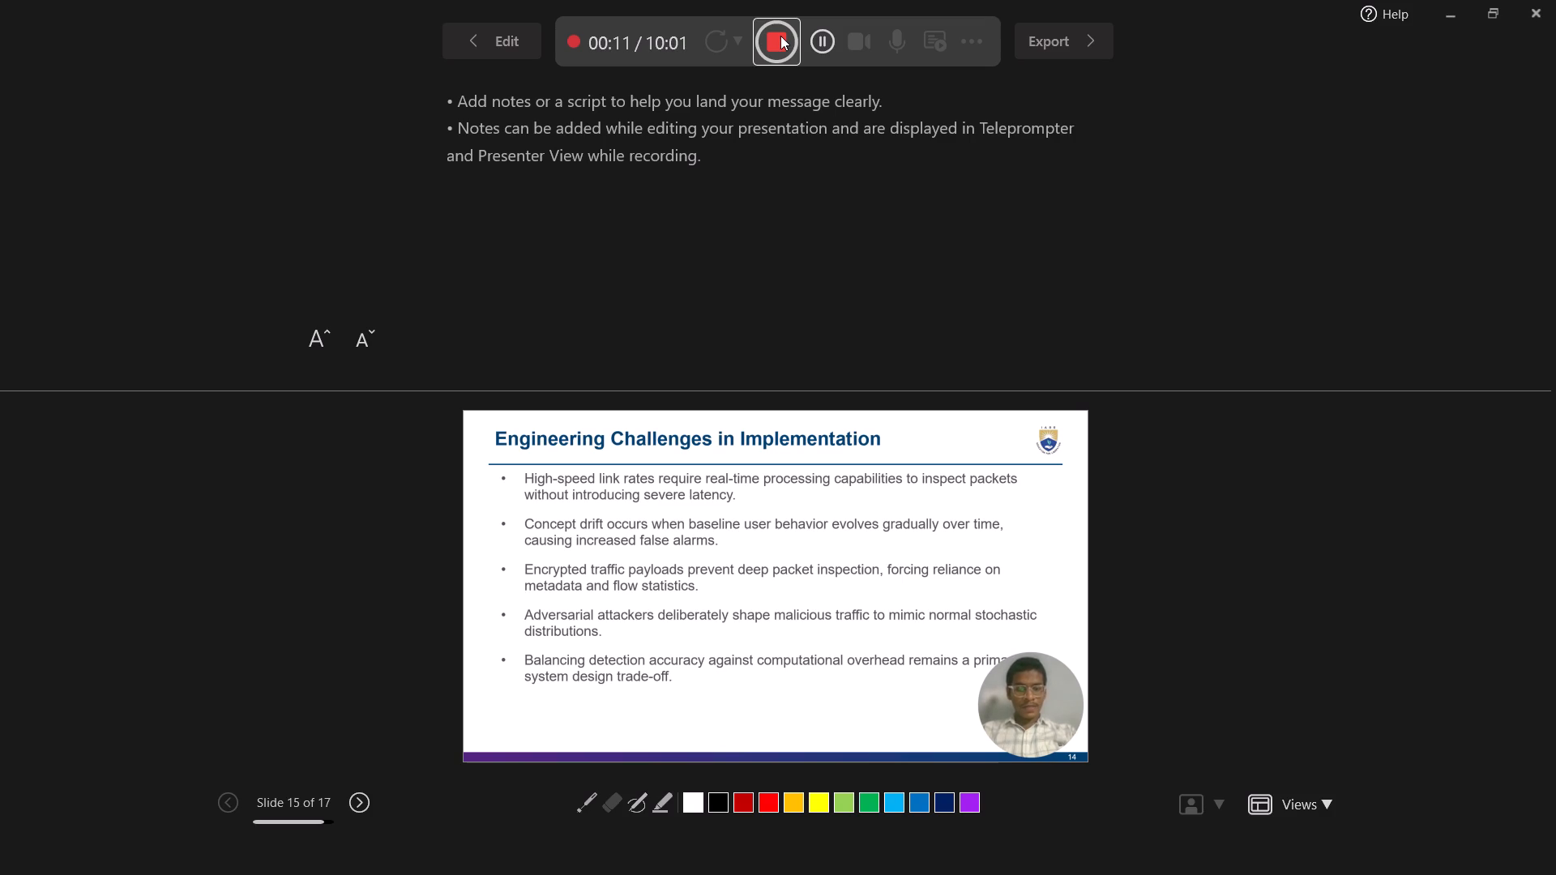
{"action": "key", "text": "Right"}
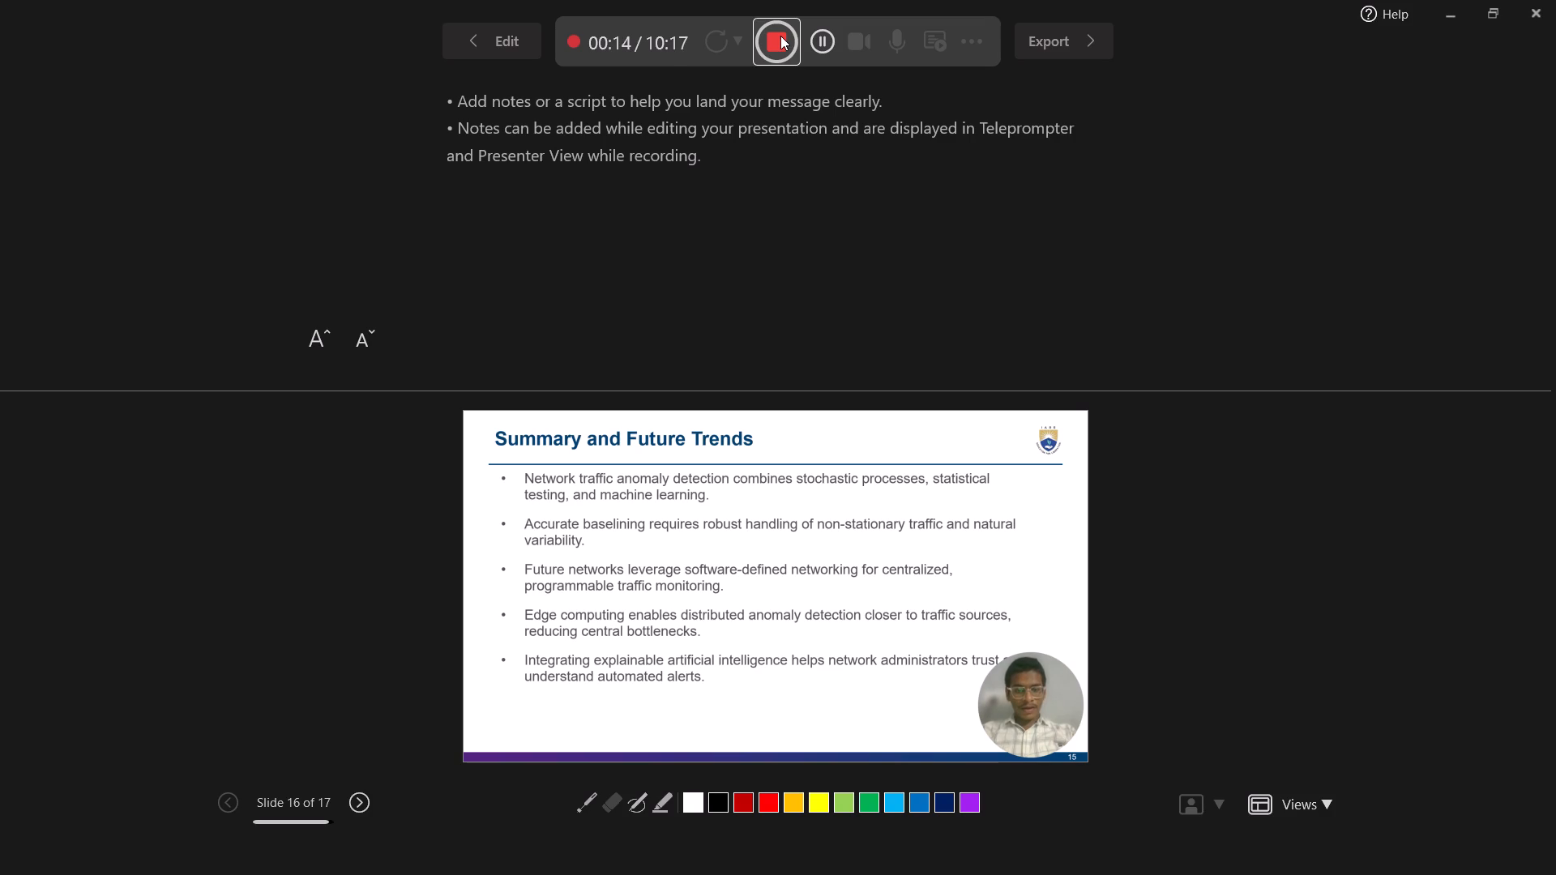
{"action": "key", "text": "Right"}
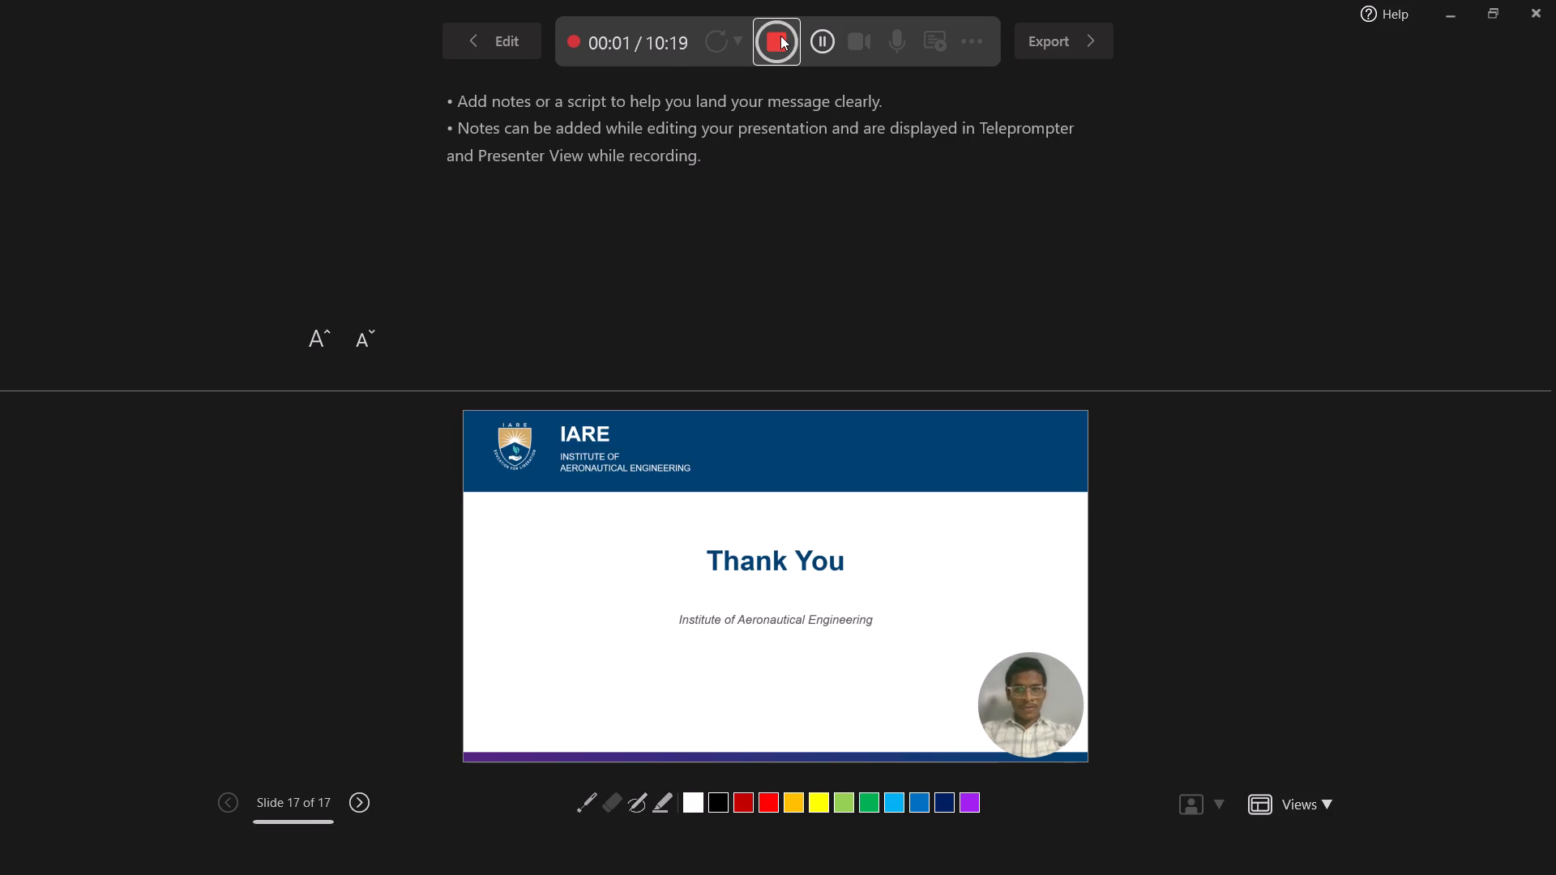
{"action": "left_click", "coordinate": [780, 36]}
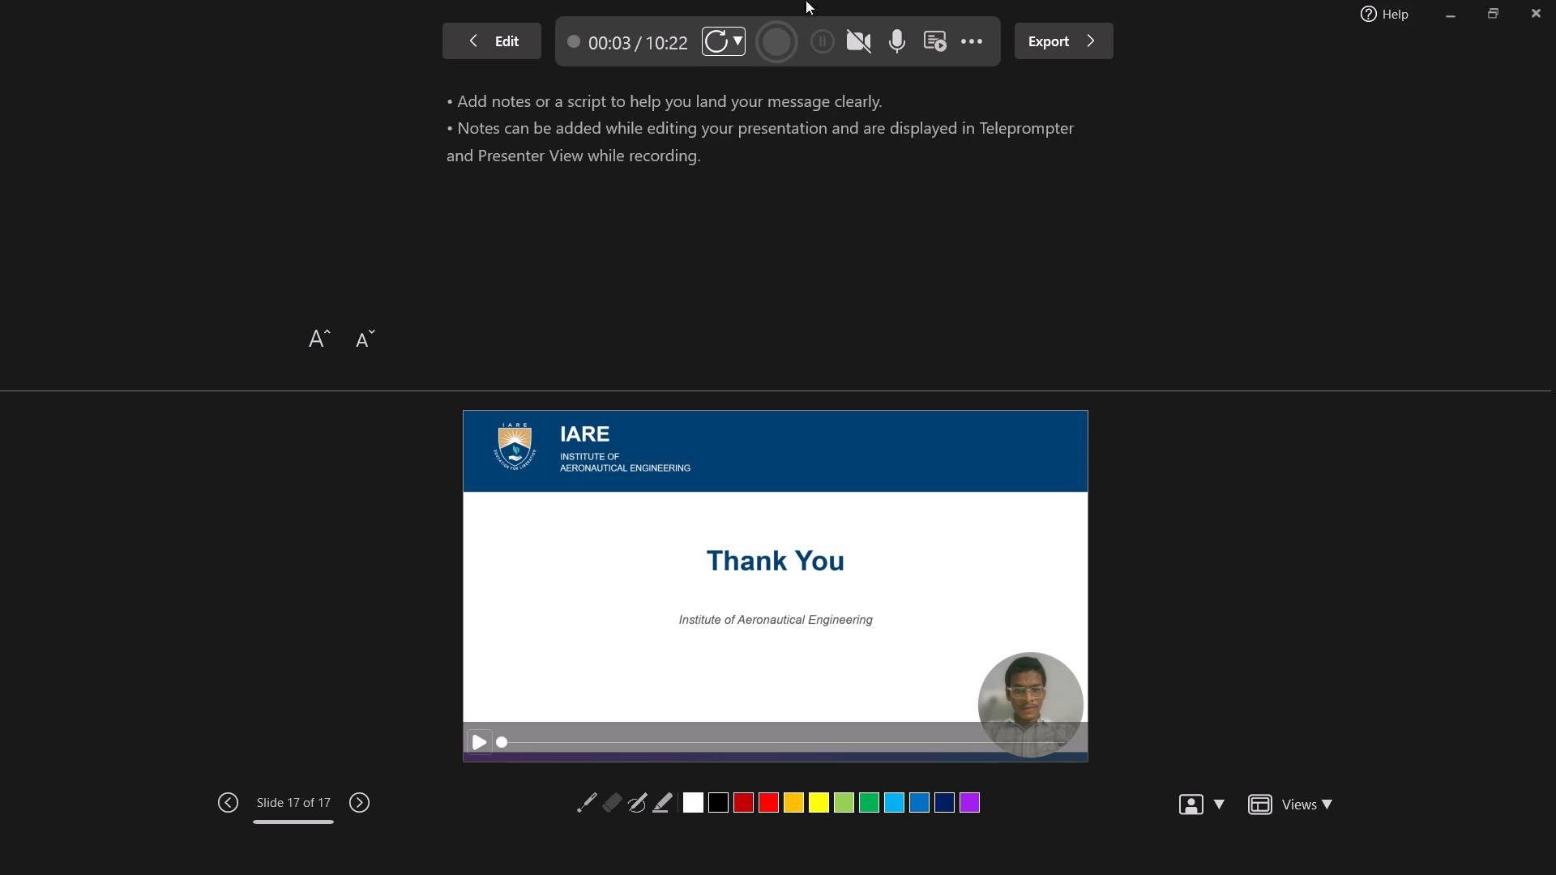
Open the video export settings for the recorded presentation.
{"action": "left_click", "coordinate": [1085, 35]}
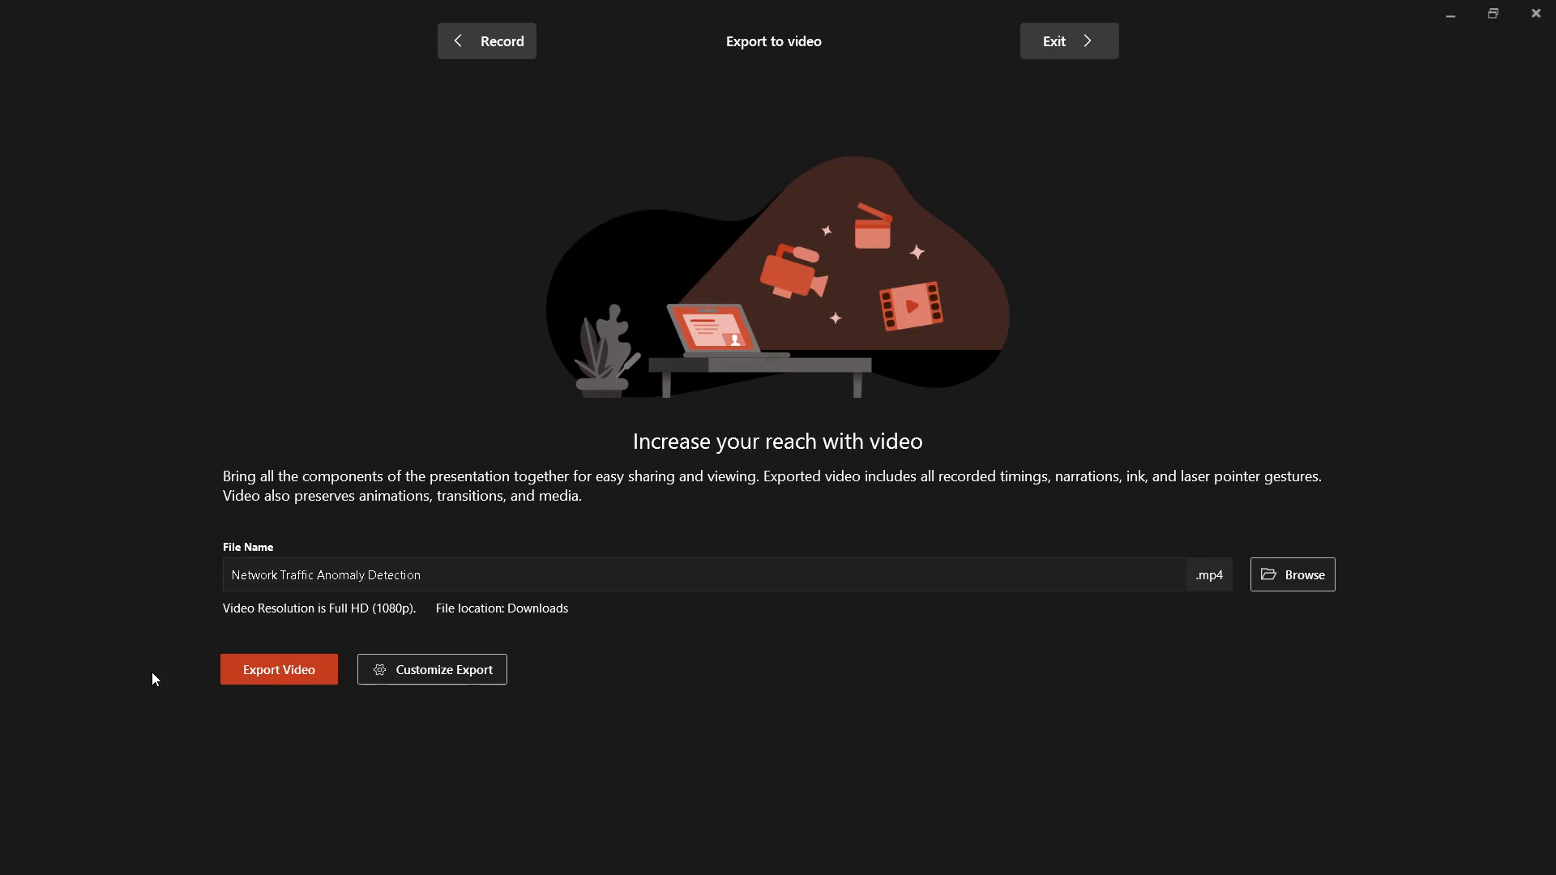
Export the recorded presentation as the MP4 video Network Traffic Anomaly Detection in Full HD (1080p) to the Downloads folder.
{"action": "left_click", "coordinate": [275, 663]}
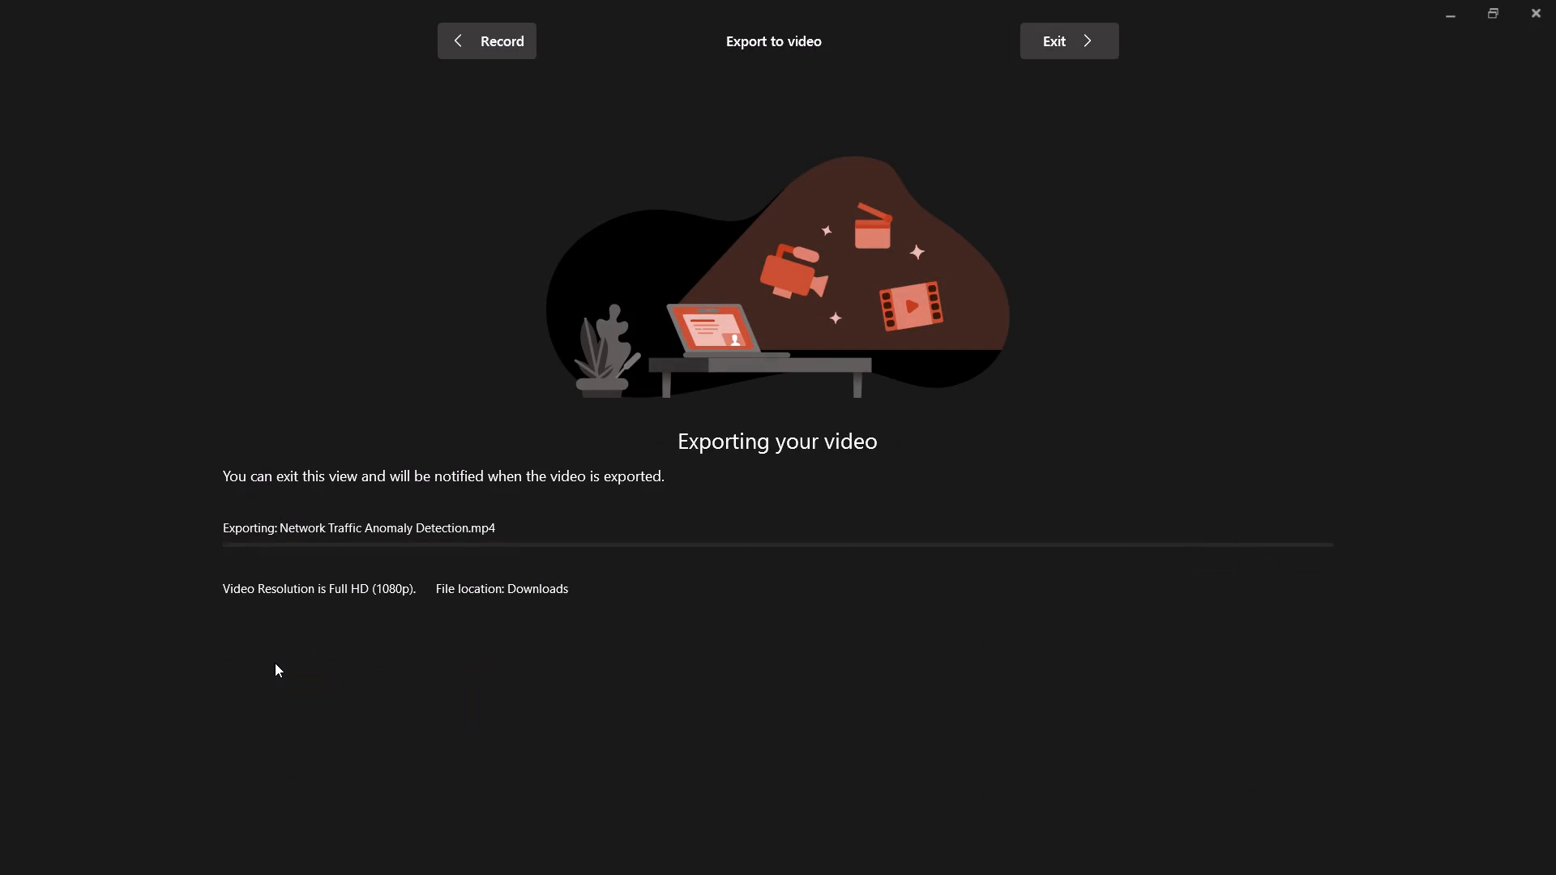